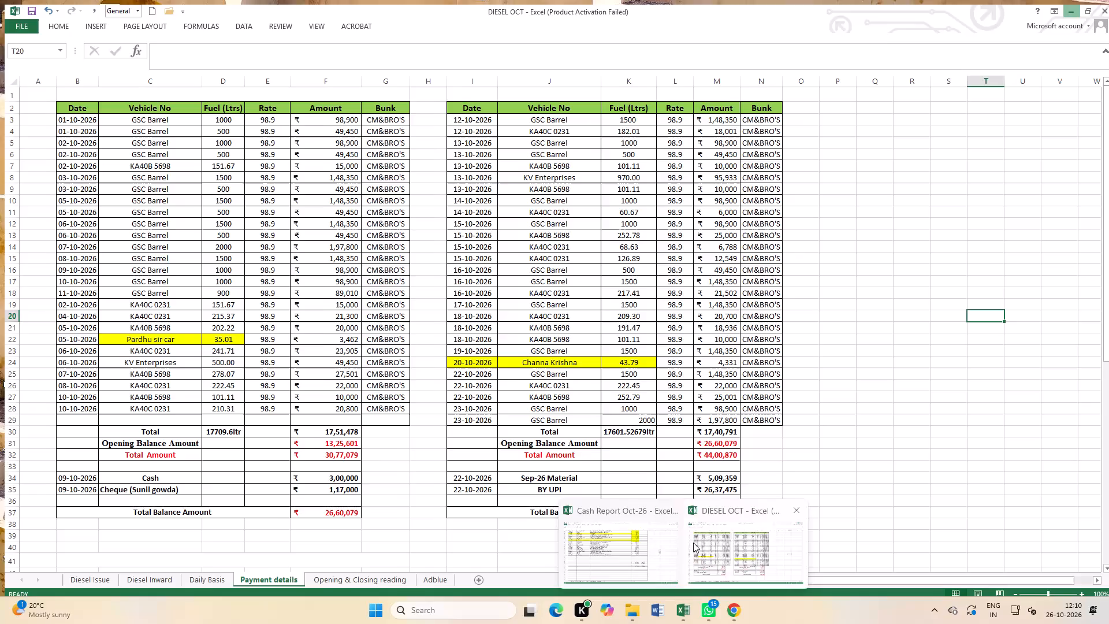
In the DIESEL OCT workbook's Diesel Inward sheet, select the amounts from 12-10-2026 through 23-10-2026 (E29:E54) to check their sum.
{"action": "left_click", "coordinate": [693, 543]}
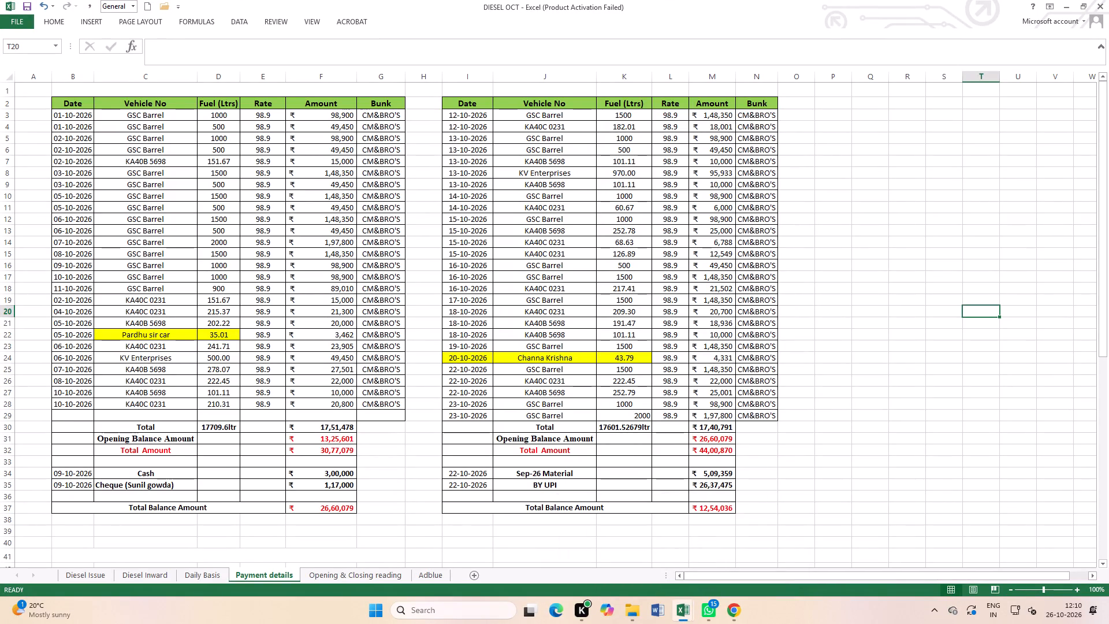
{"action": "left_click", "coordinate": [68, 300]}
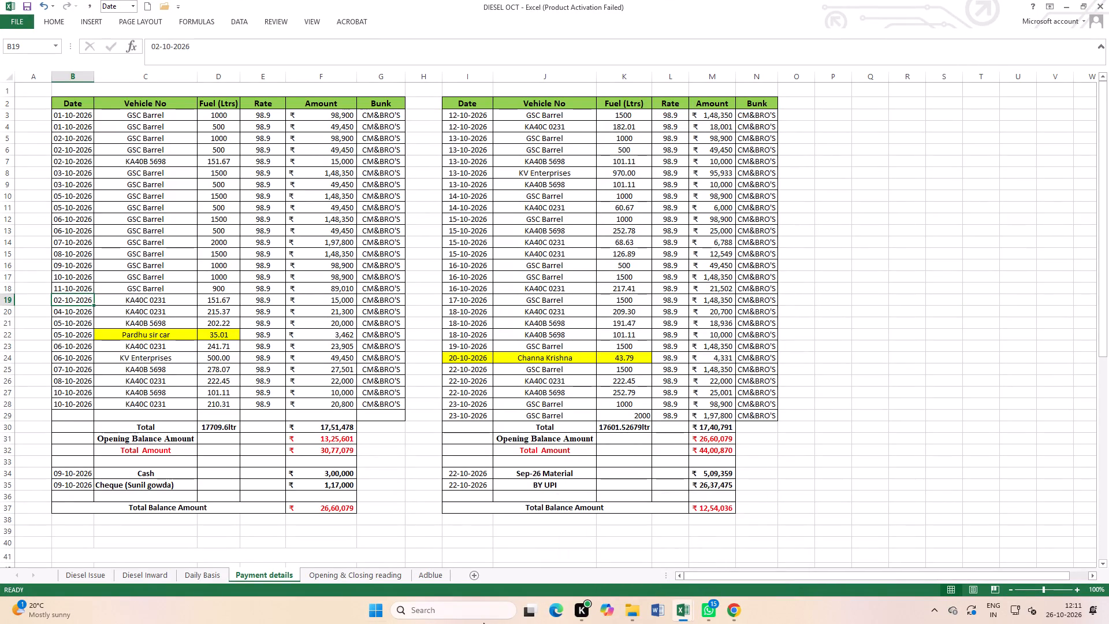
{"action": "left_click", "coordinate": [143, 581]}
{"action": "scroll", "coordinate": [131, 236], "scroll_direction": "up", "scroll_amount": 6}
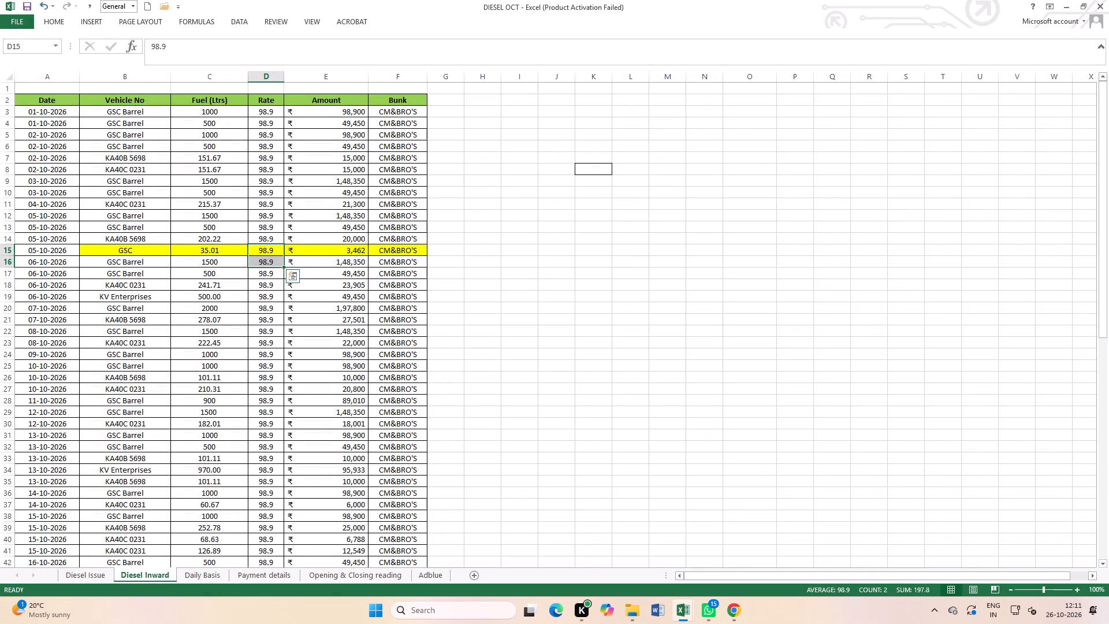
{"action": "scroll", "coordinate": [70, 322], "scroll_direction": "down", "scroll_amount": 3}
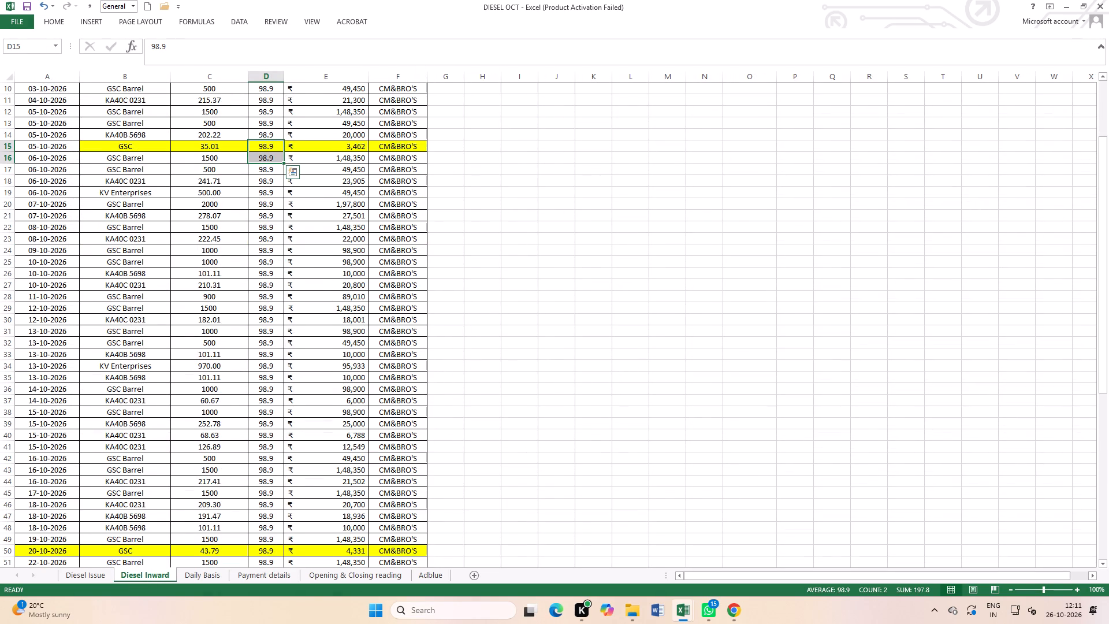
{"action": "left_click", "coordinate": [0, 297]}
{"action": "left_click", "coordinate": [2, 311]}
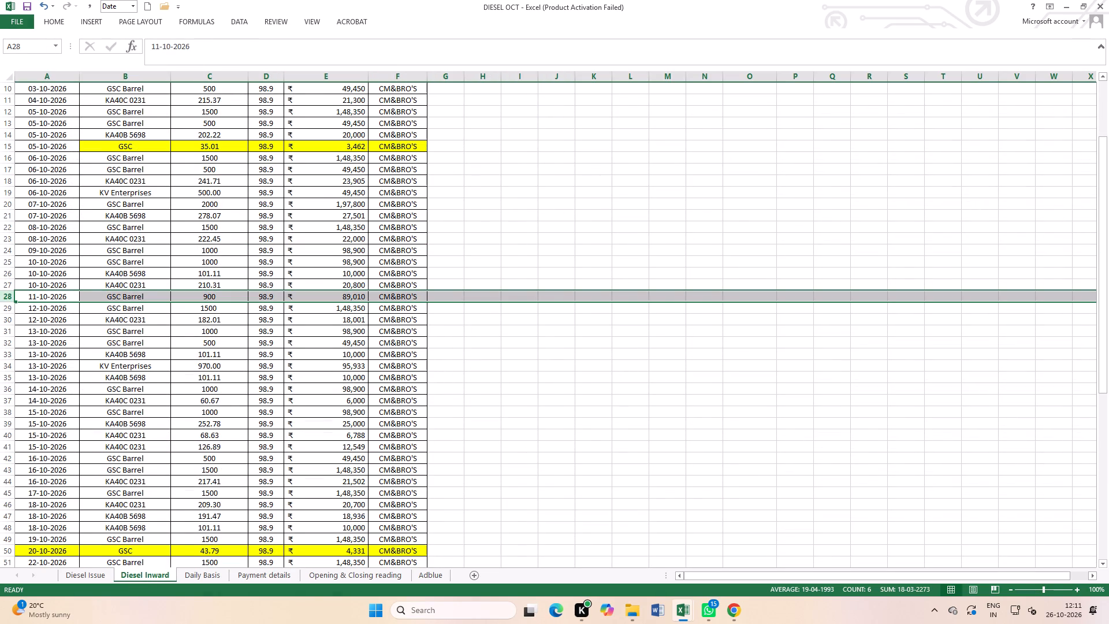
{"action": "left_click", "coordinate": [0, 307]}
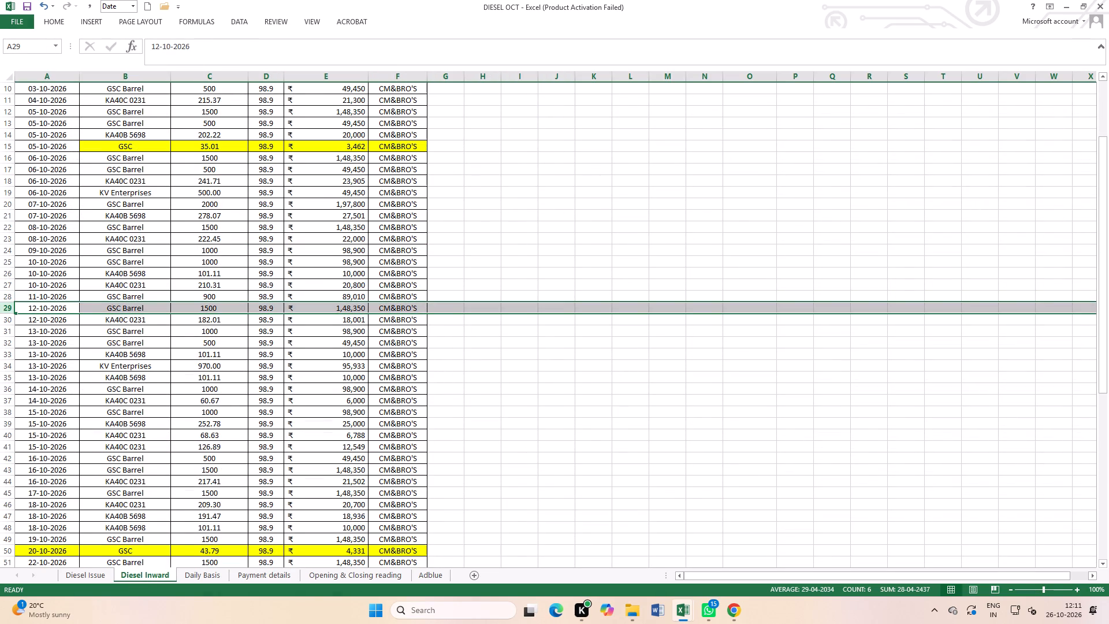
{"action": "left_click_drag", "start_coordinate": [345, 307], "coordinate": [354, 496]}
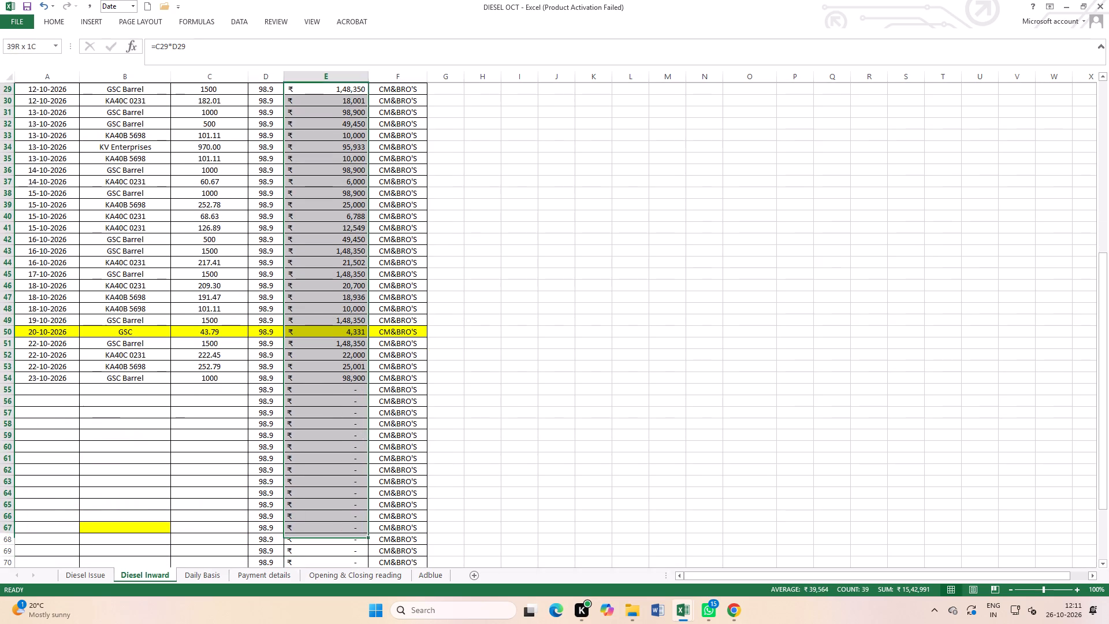
{"action": "left_click_drag", "start_coordinate": [354, 496], "coordinate": [354, 381]}
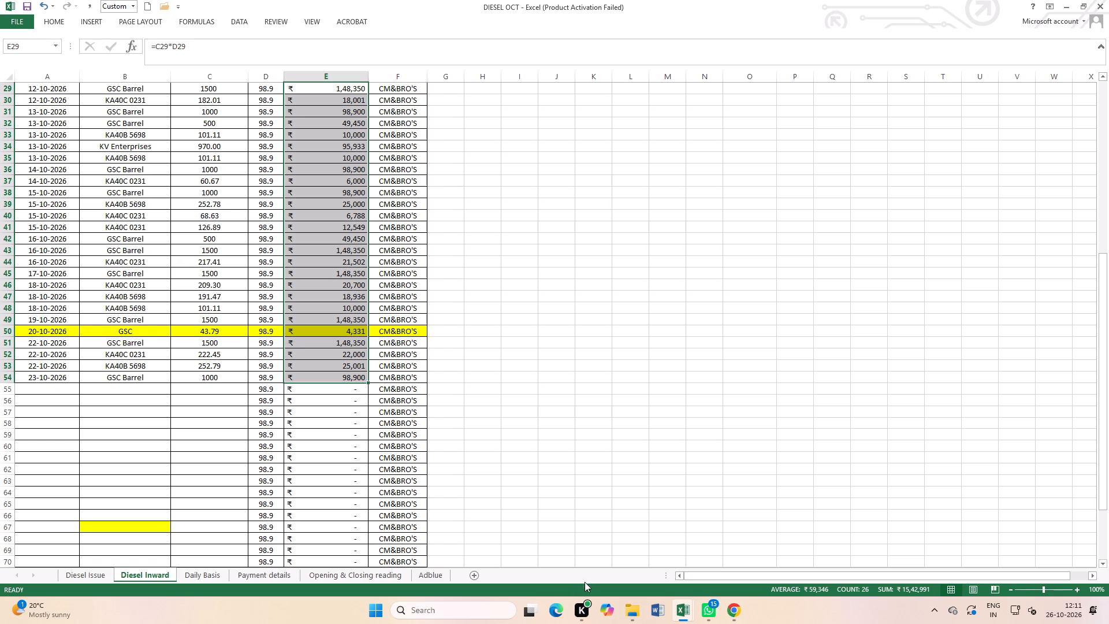
Open the Bunk Payment By QR Code workbook from the OCTOBER folder.
{"action": "left_click", "coordinate": [632, 613]}
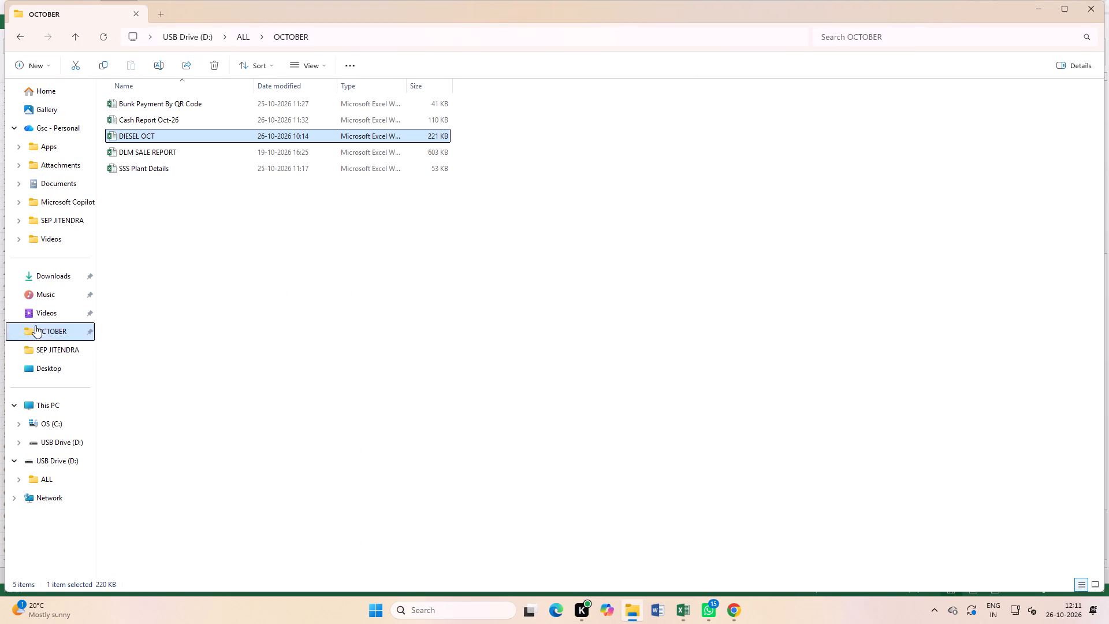
{"action": "left_click", "coordinate": [162, 103]}
{"action": "left_click", "coordinate": [162, 103]}
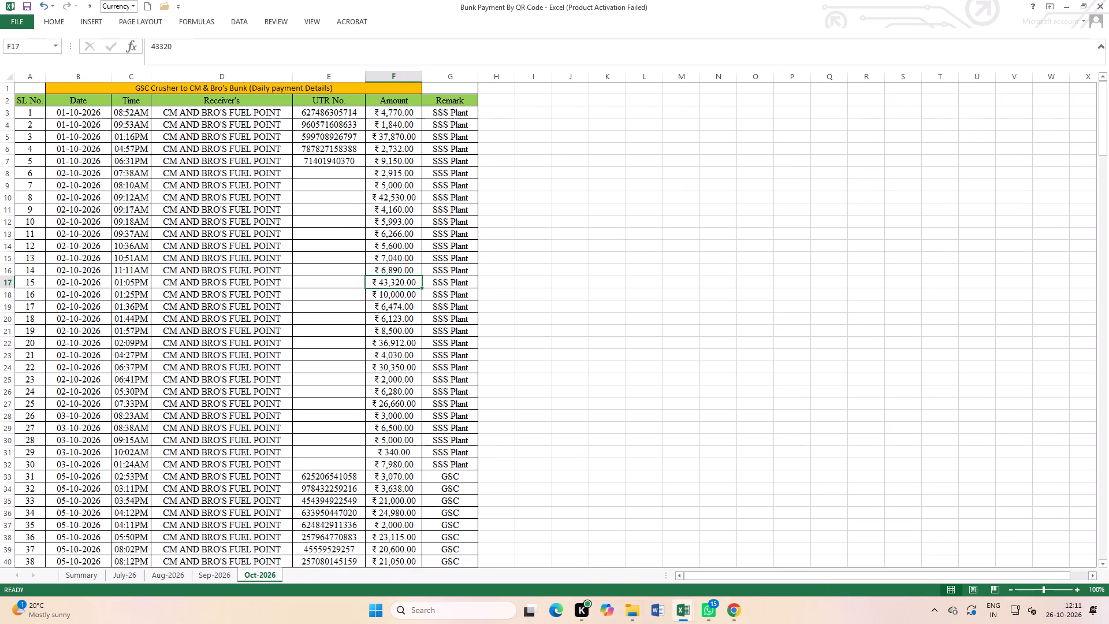
In the Oct-2026 sheet, select the payment amounts from 12-10-2026 through 24-10-2026 (F128:F243) to check their sum.
{"action": "scroll", "coordinate": [289, 309], "scroll_direction": "down", "scroll_amount": 11}
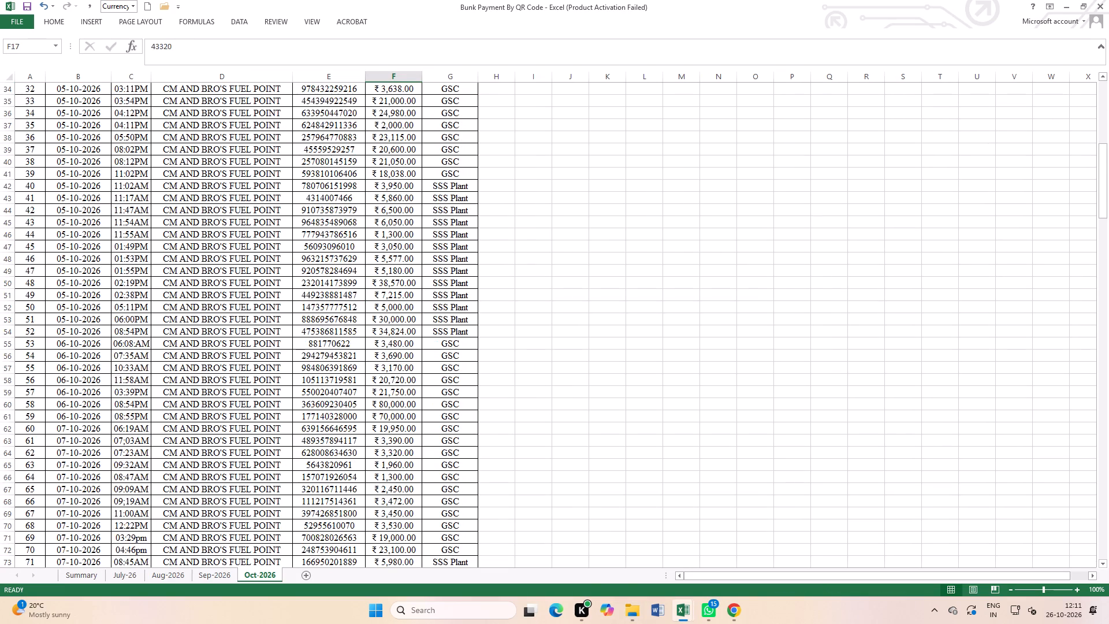
{"action": "scroll", "coordinate": [229, 446], "scroll_direction": "down", "scroll_amount": 17}
{"action": "scroll", "coordinate": [228, 436], "scroll_direction": "down", "scroll_amount": 7}
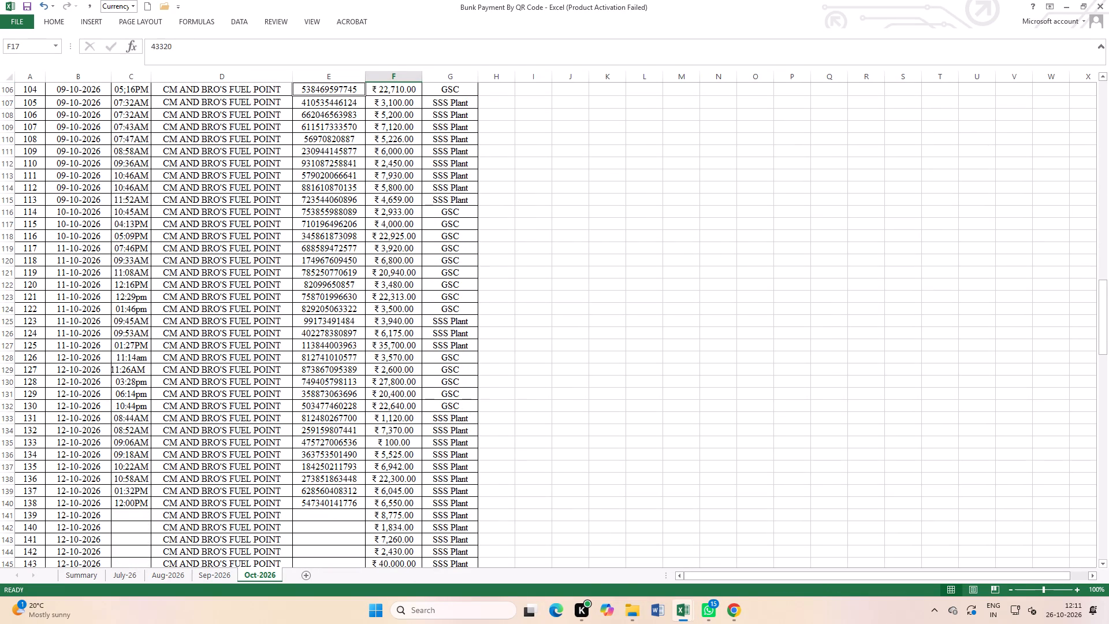
{"action": "scroll", "coordinate": [144, 322], "scroll_direction": "down", "scroll_amount": 3}
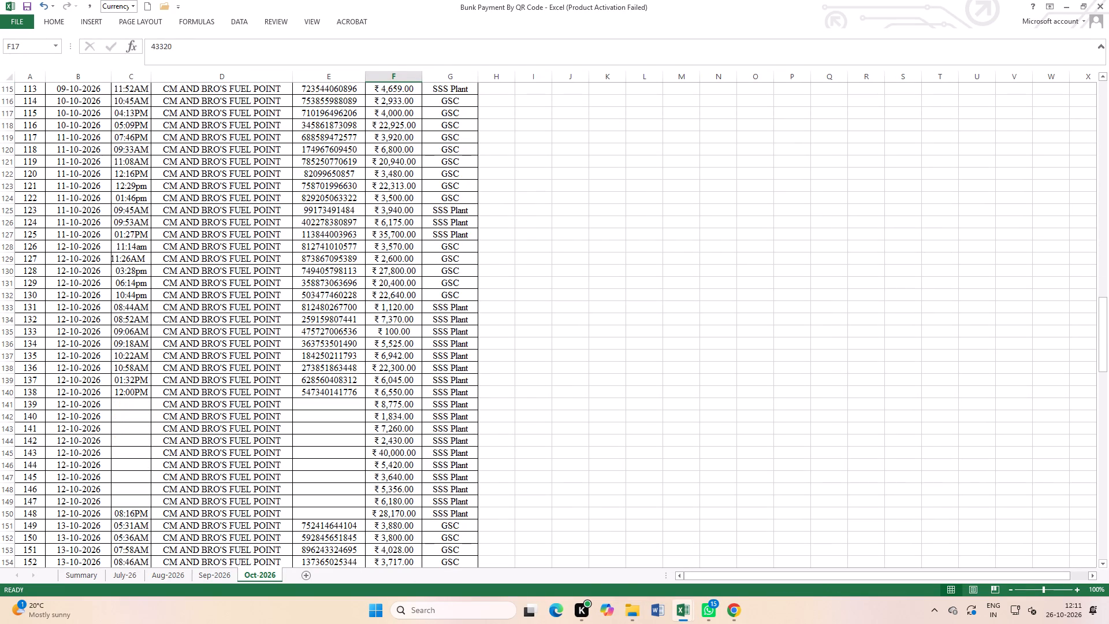
{"action": "left_click", "coordinate": [1, 250]}
{"action": "left_click", "coordinate": [0, 246]}
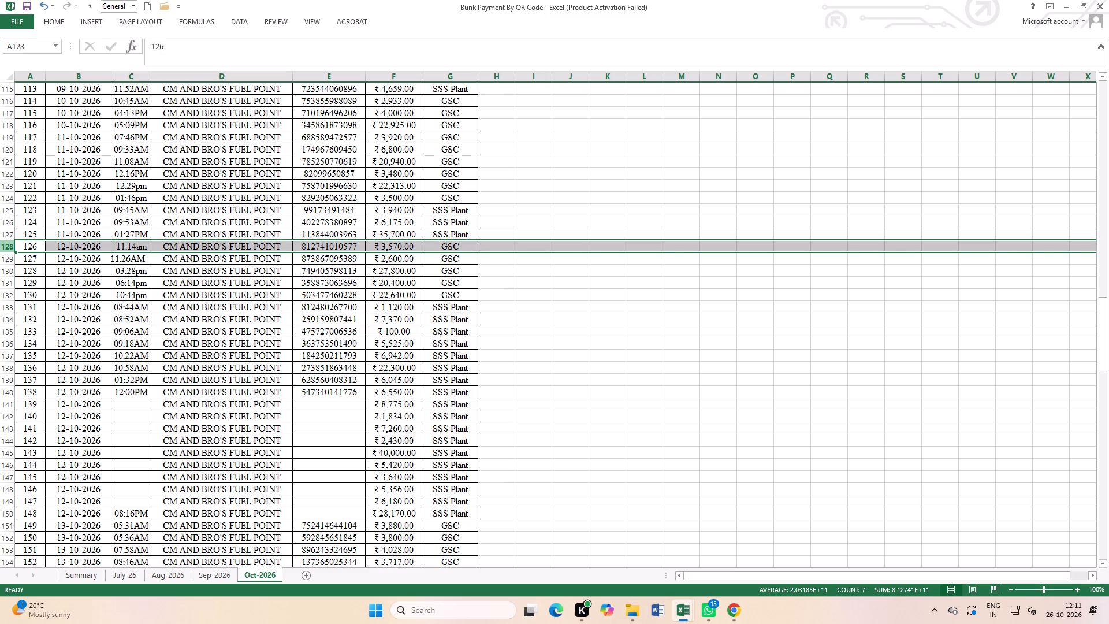
{"action": "left_click_drag", "start_coordinate": [401, 244], "coordinate": [414, 540]}
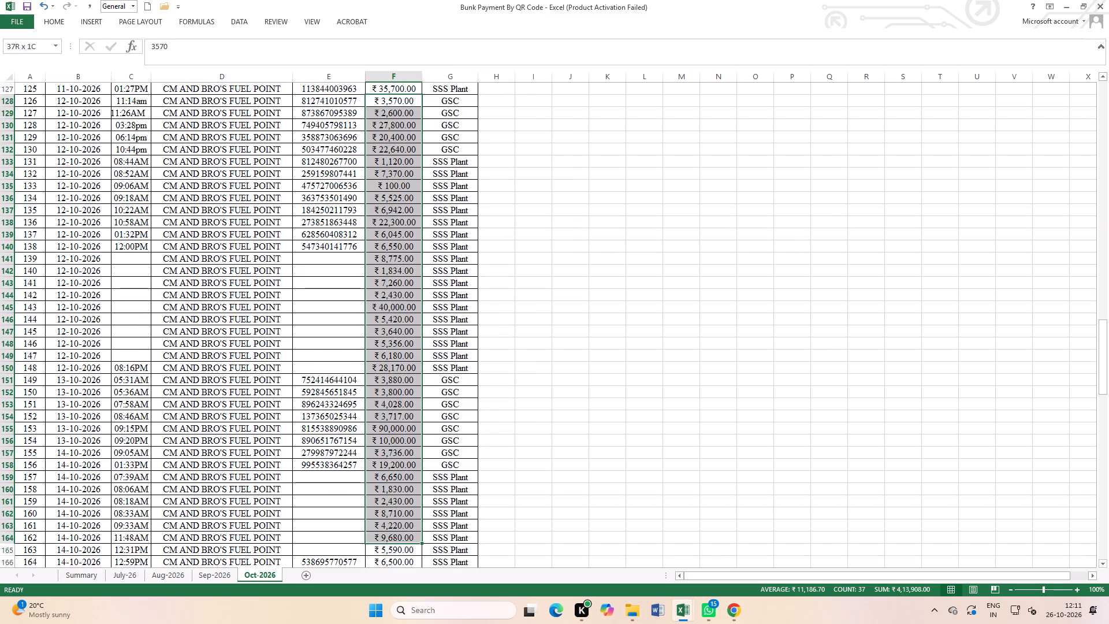
{"action": "left_click_drag", "start_coordinate": [414, 540], "coordinate": [393, 606]}
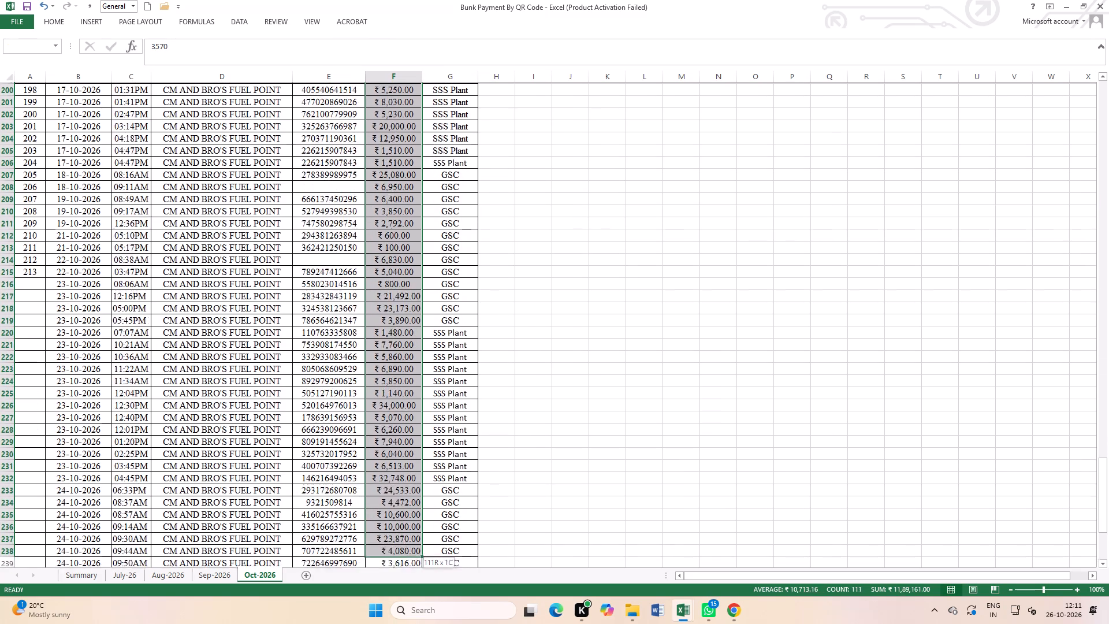
{"action": "left_click_drag", "start_coordinate": [393, 606], "coordinate": [401, 543]}
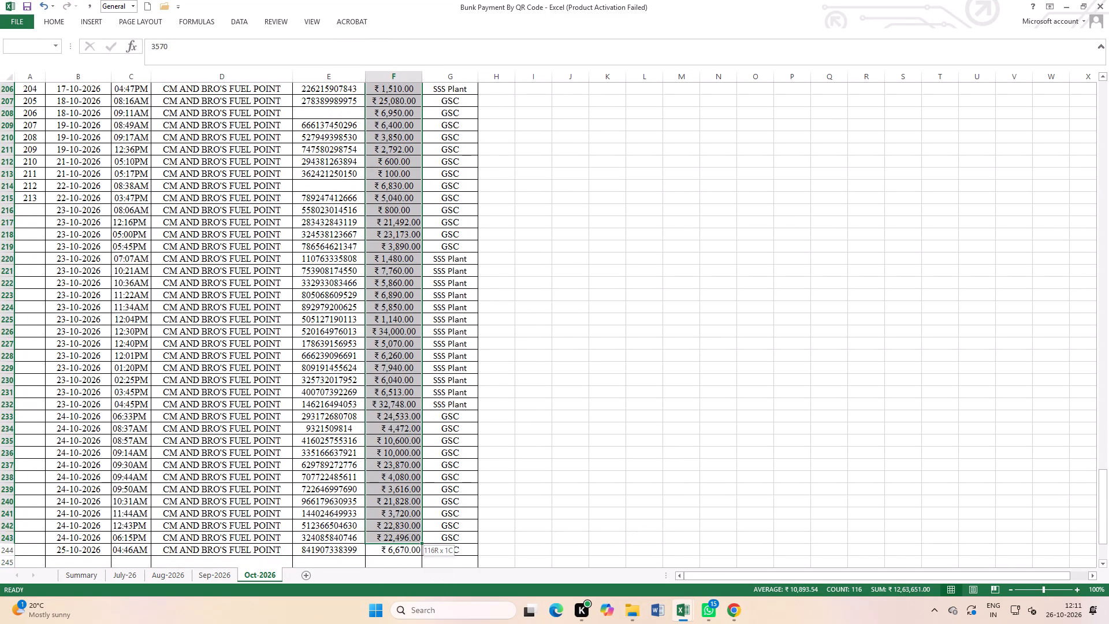
{"action": "left_click_drag", "start_coordinate": [401, 543], "coordinate": [401, 543]}
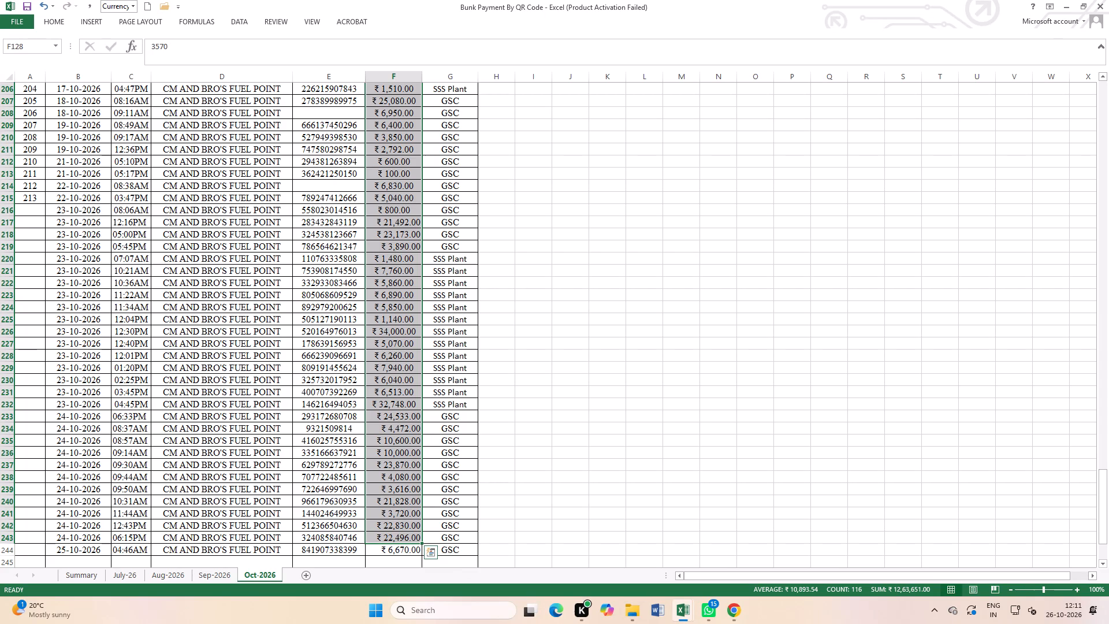
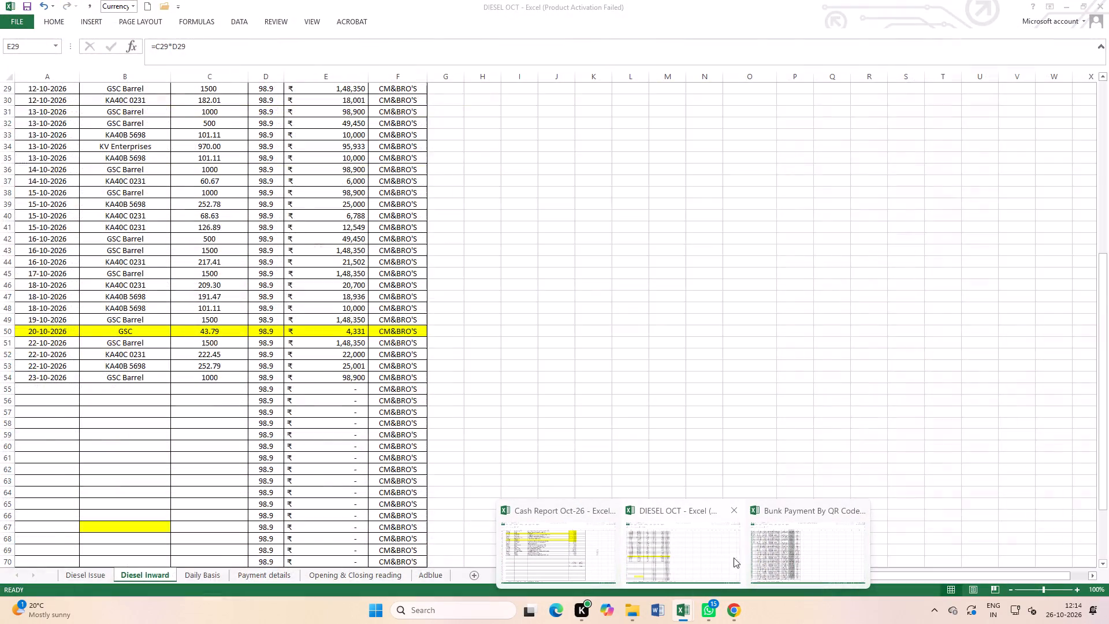
Switch to the Bunk Payment By QR Code workbook to check the sum of the selected Oct-2026 payment amounts.
{"action": "left_click", "coordinate": [811, 559]}
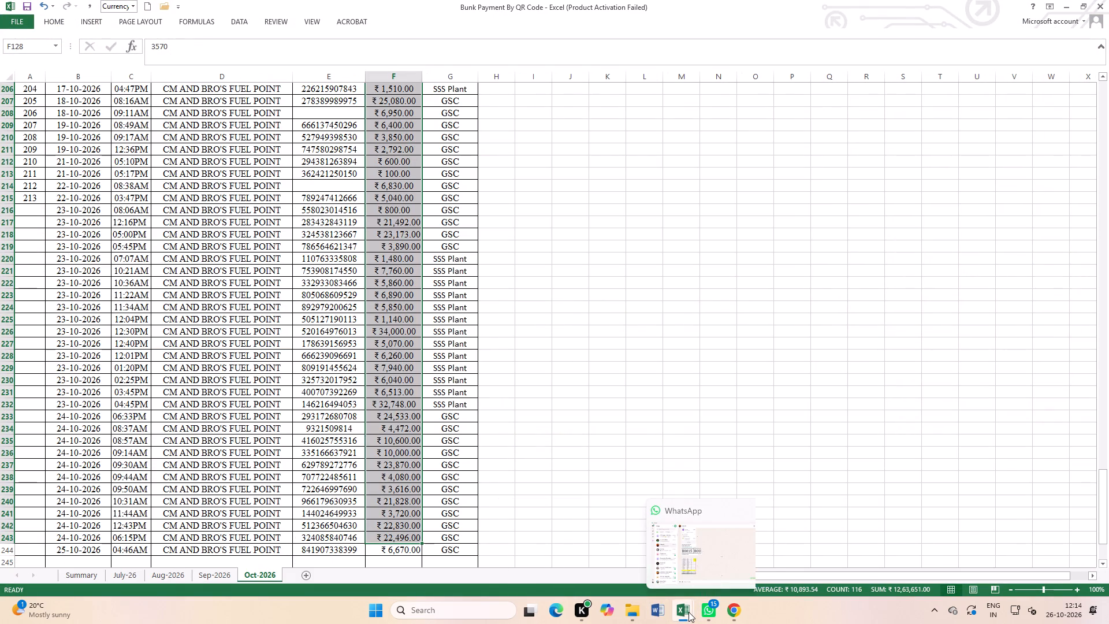
Return to the DIESEL OCT workbook and view the bunk purchase and payment summary in the Payment details sheet.
{"action": "left_click", "coordinate": [686, 556]}
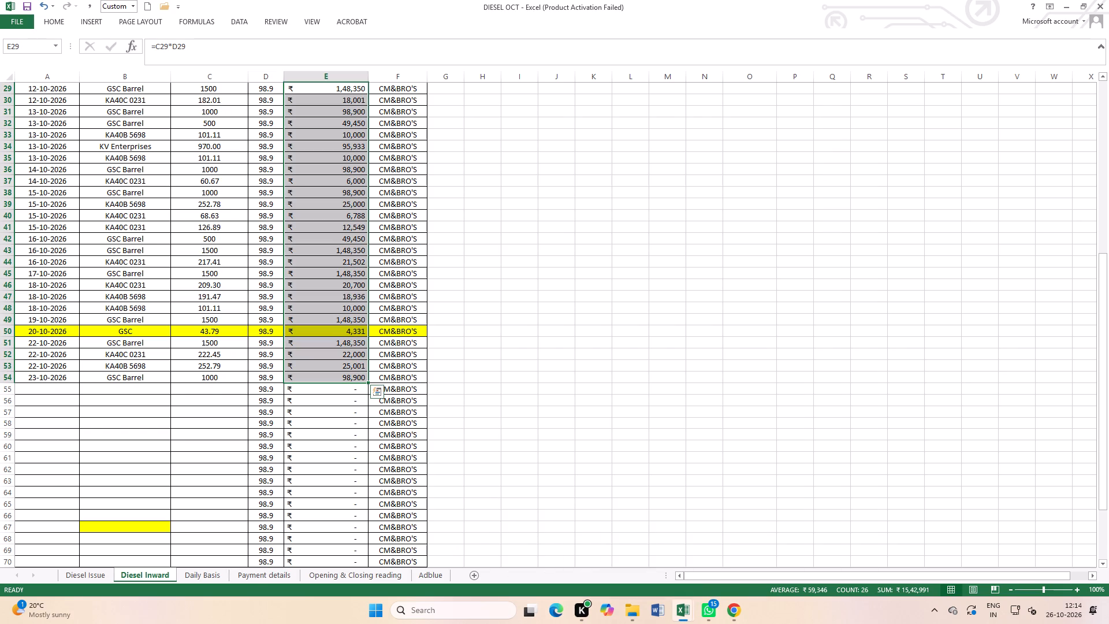
{"action": "left_click", "coordinate": [260, 575]}
{"action": "scroll", "coordinate": [374, 476], "scroll_direction": "up", "scroll_amount": 5}
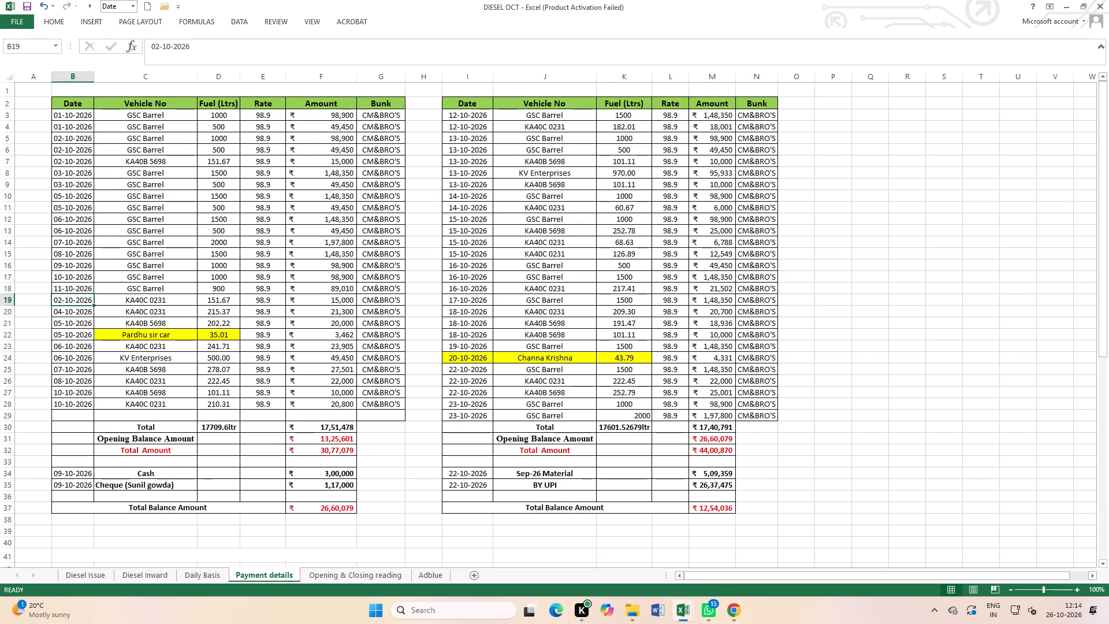
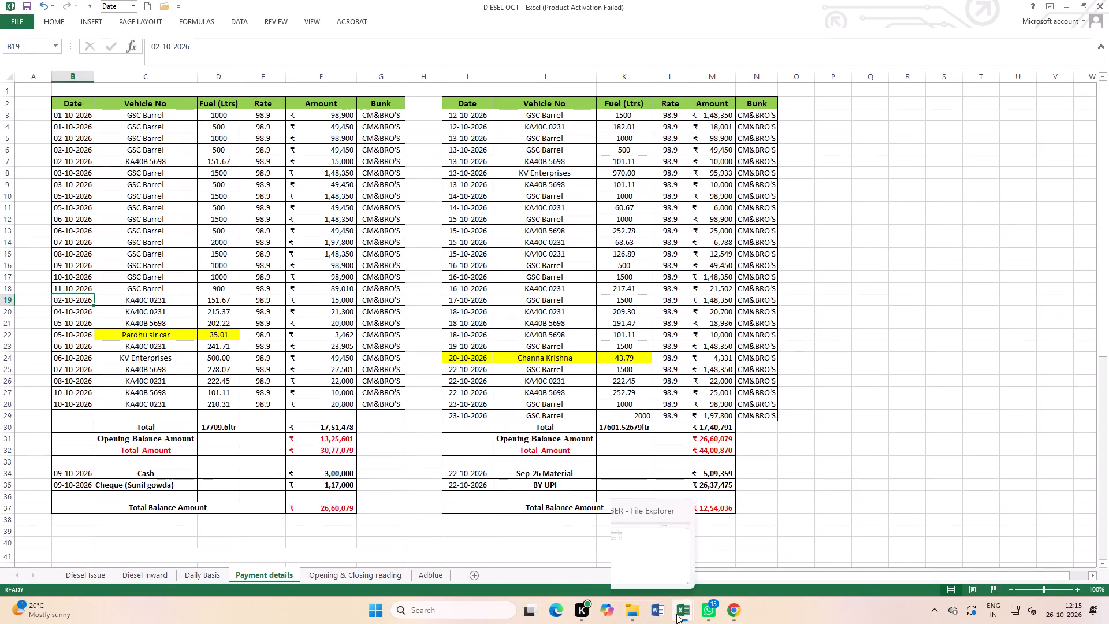
Switch to the Bunk Payment By QR Code workbook, examine the monthly payment totals in the Summary sheet, and return to the Oct-2026 sheet.
{"action": "left_click", "coordinate": [778, 548]}
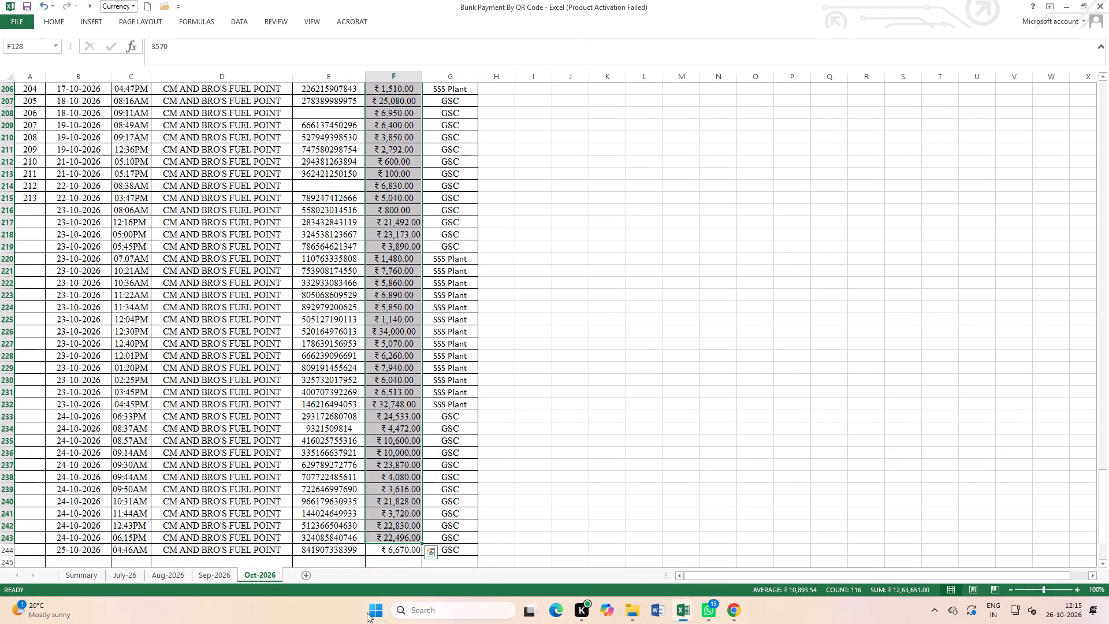
{"action": "left_click", "coordinate": [210, 570]}
{"action": "left_click", "coordinate": [166, 575]}
{"action": "left_click", "coordinate": [106, 582]}
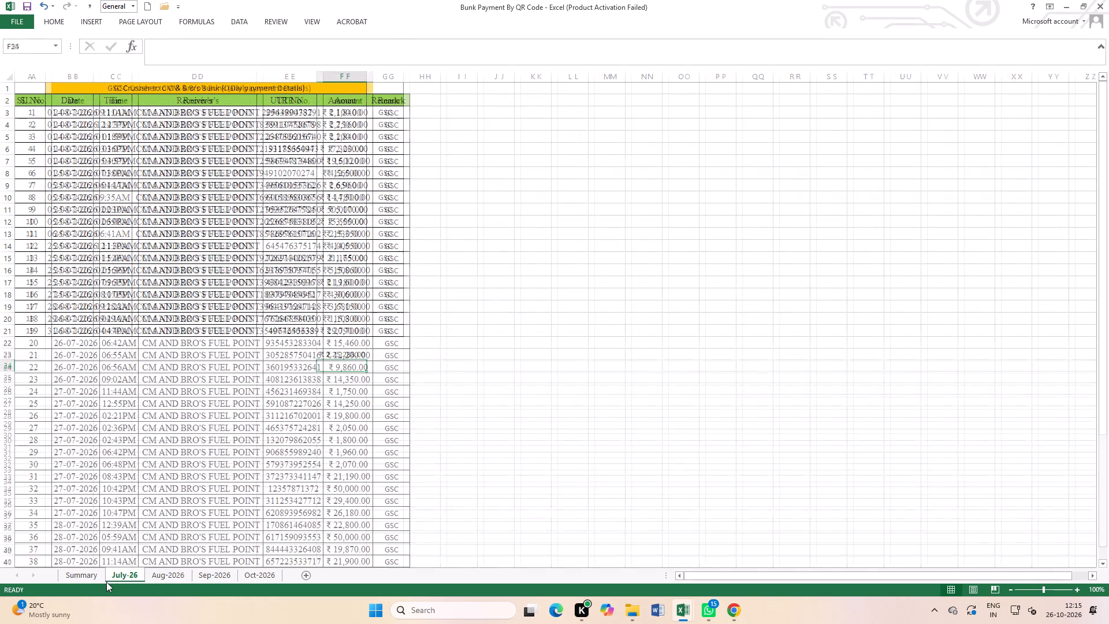
{"action": "left_click", "coordinate": [86, 577]}
{"action": "scroll", "coordinate": [215, 481], "scroll_direction": "up", "scroll_amount": 17}
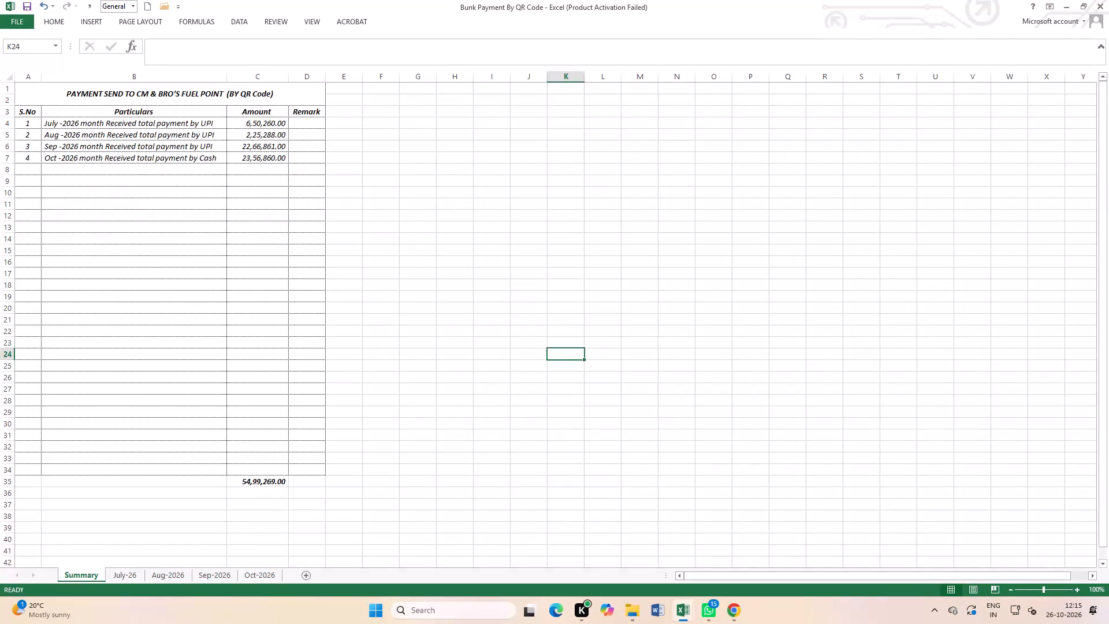
{"action": "left_click", "coordinate": [256, 571]}
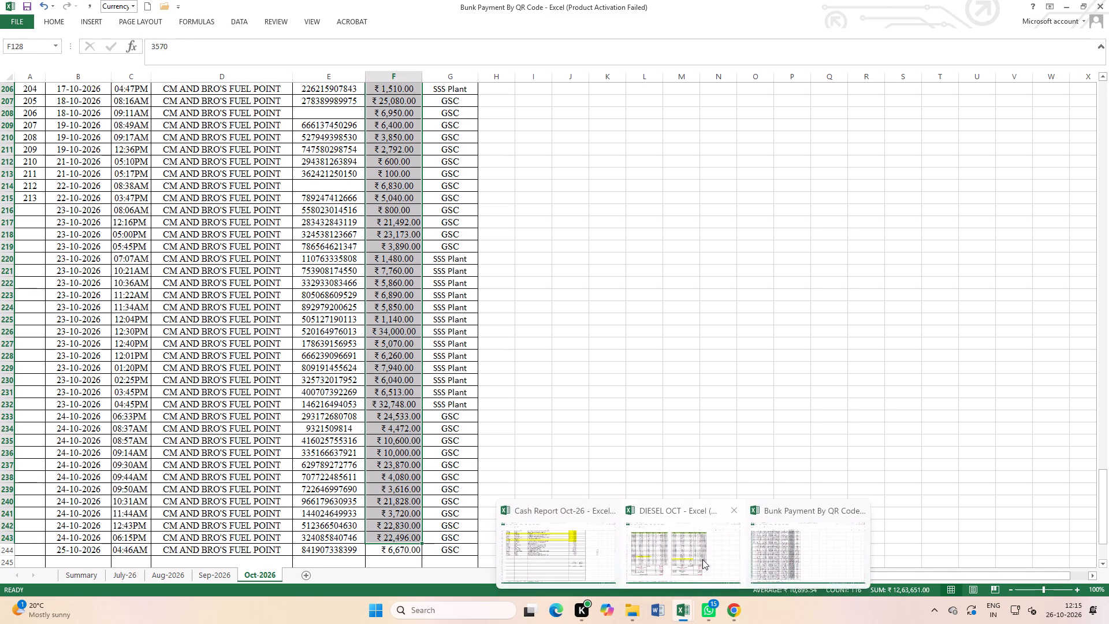
Switch back to the DIESEL OCT workbook to compare the bunk payment entries in the Payment details sheet.
{"action": "left_click", "coordinate": [660, 550]}
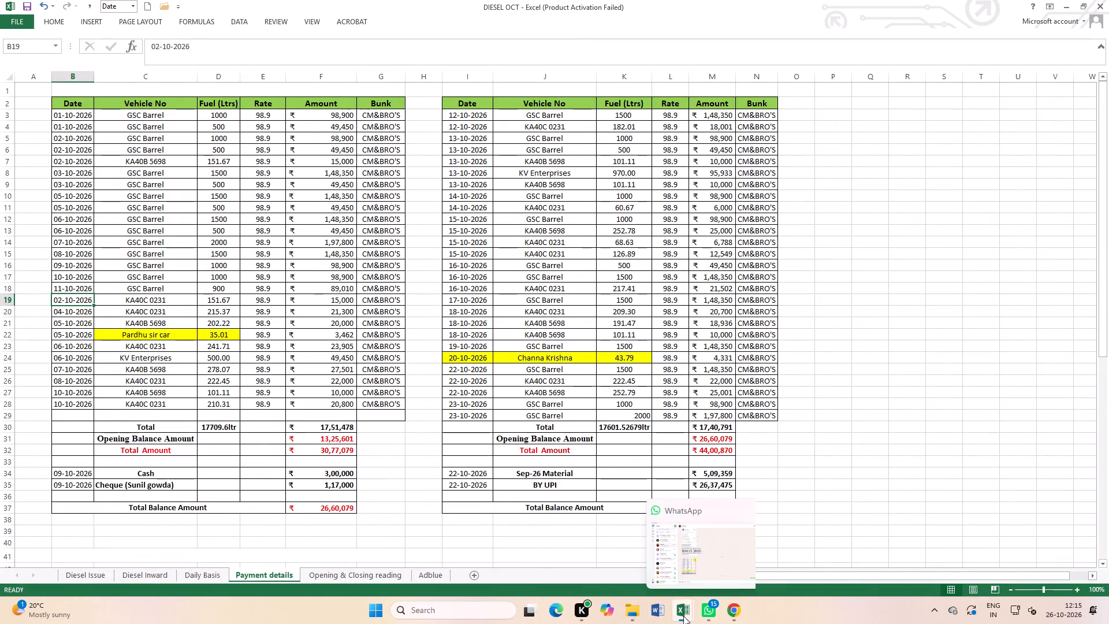
{"action": "left_click", "coordinate": [681, 556]}
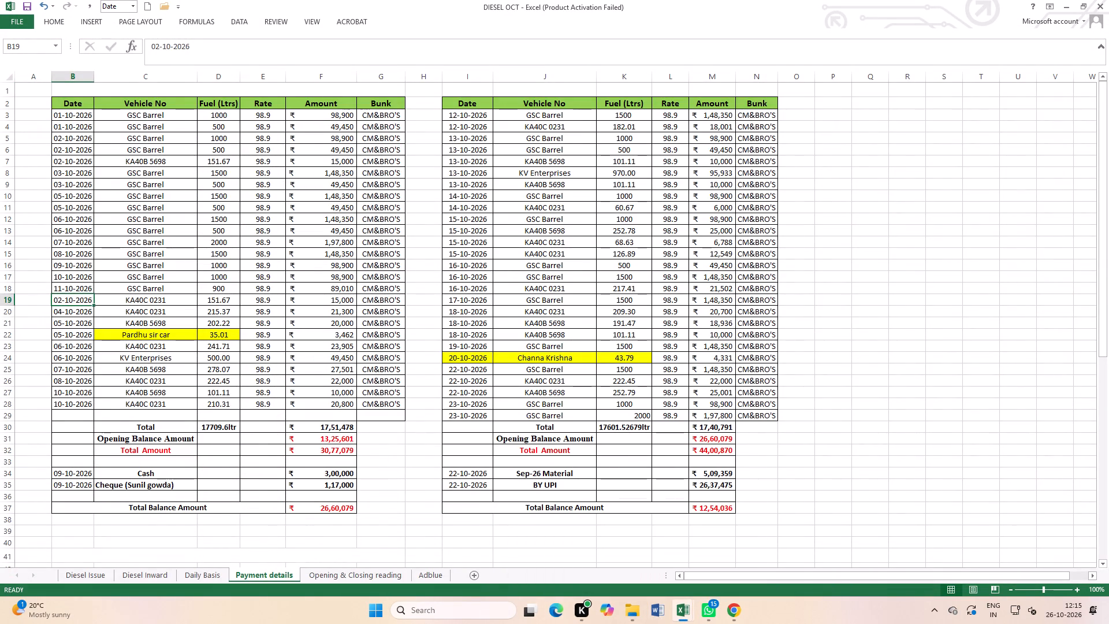
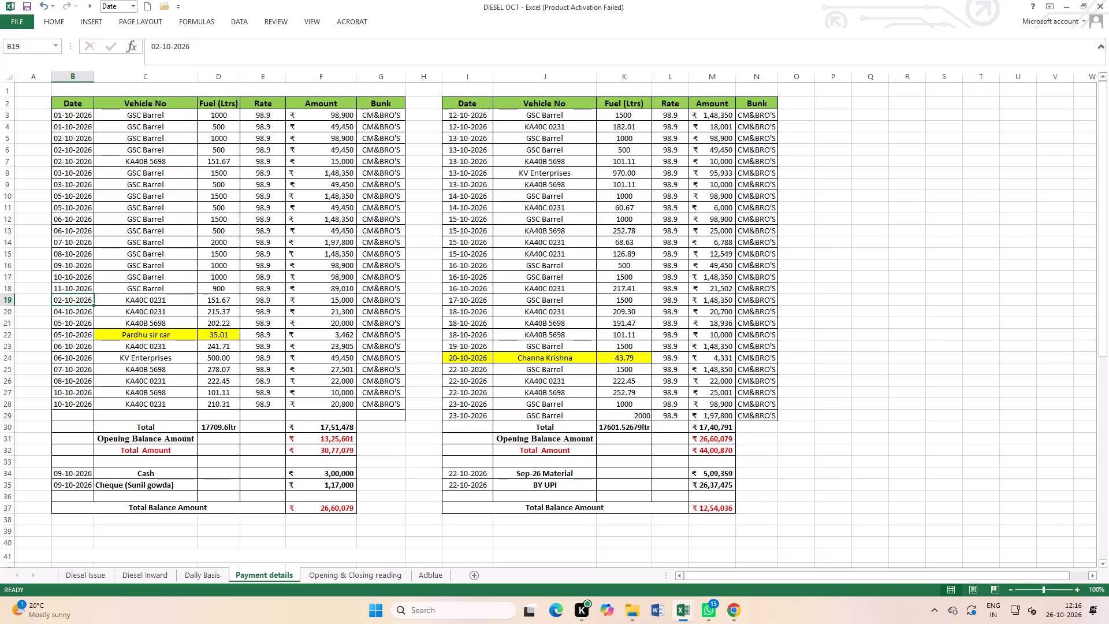
Calculate the cost of 400 litres at the 98.90 rate in blank cell T24 of the Payment details sheet.
{"action": "left_click", "coordinate": [984, 354]}
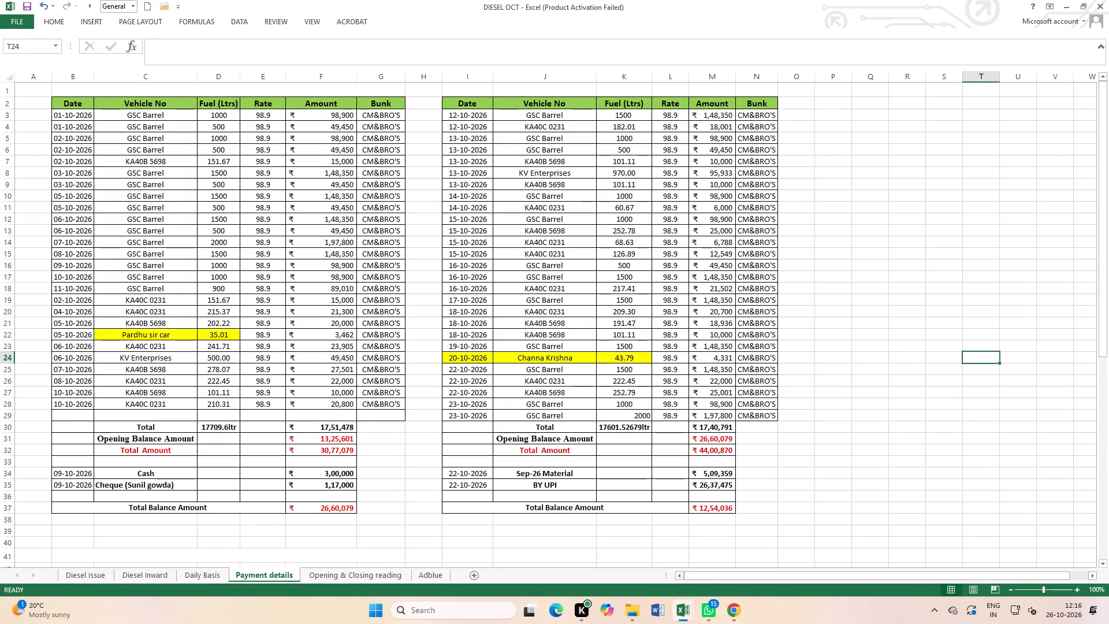
{"action": "type", "text": "+400"}
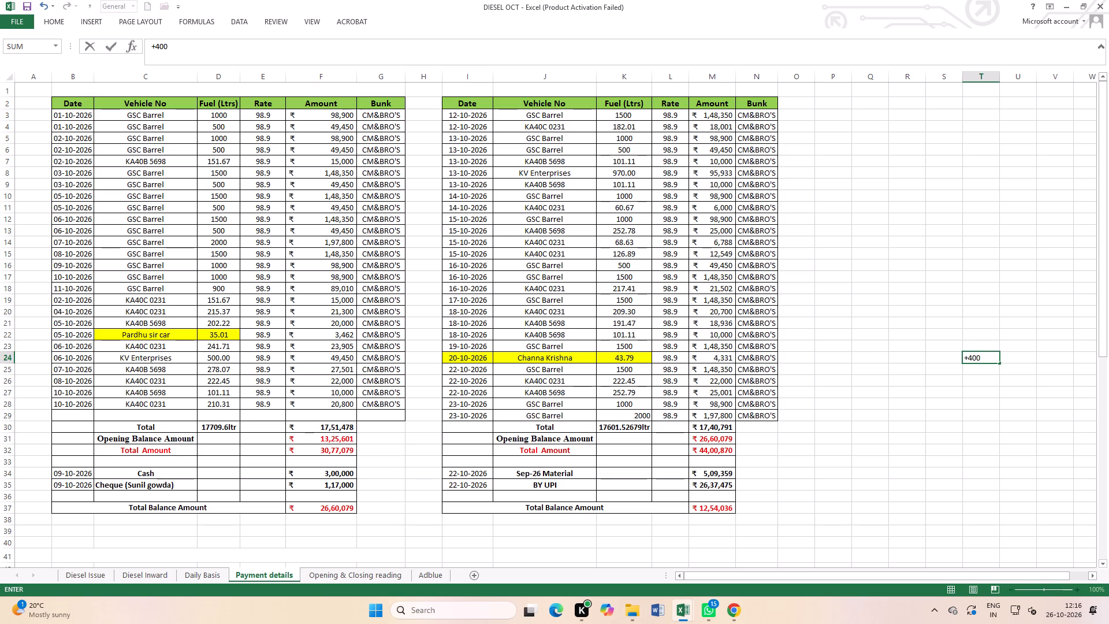
{"action": "type", "text": "*98.90"}
{"action": "key", "text": "Return"}
{"action": "left_click", "coordinate": [1016, 330]}
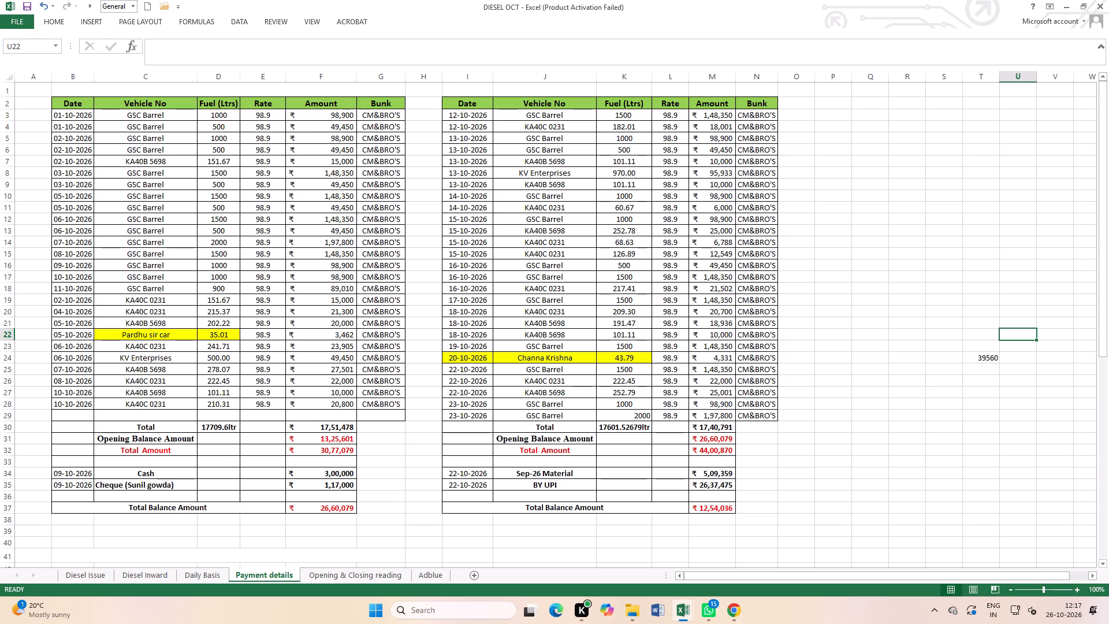
Enter the opening balance 1325601 in cell Q31 and 39560 in Q32, and select both amounts to check their sum.
{"action": "left_click", "coordinate": [885, 436]}
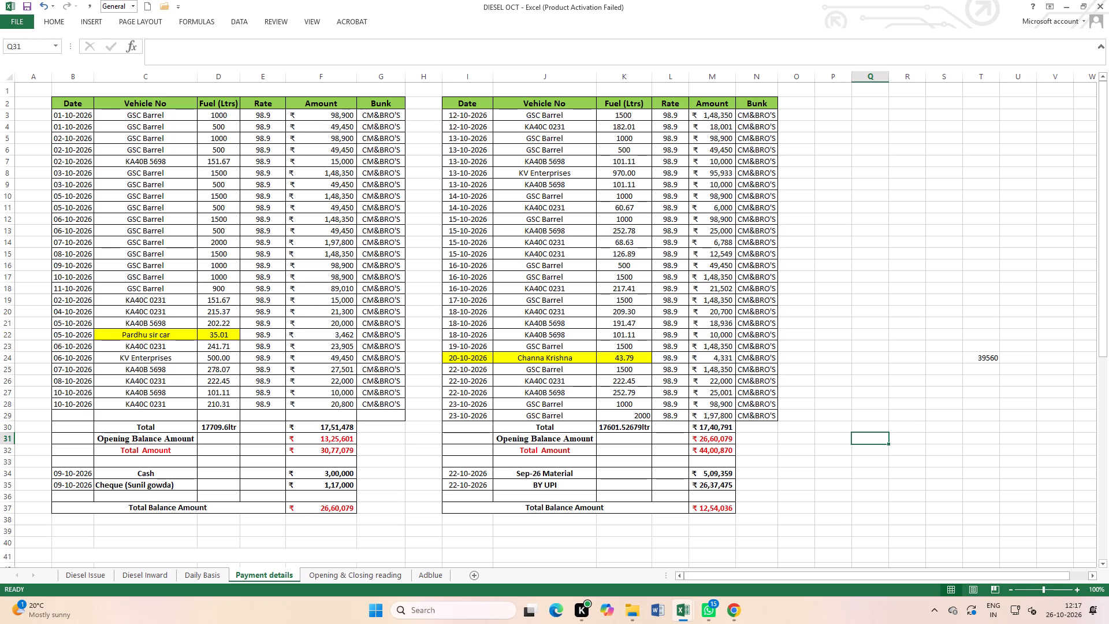
{"action": "key", "text": "1"}
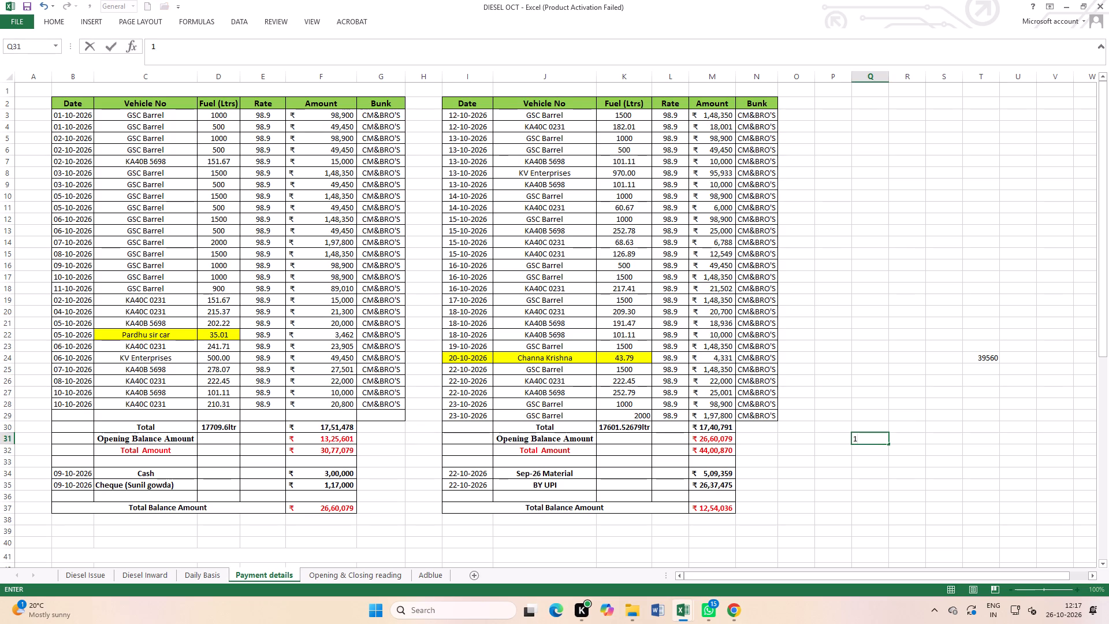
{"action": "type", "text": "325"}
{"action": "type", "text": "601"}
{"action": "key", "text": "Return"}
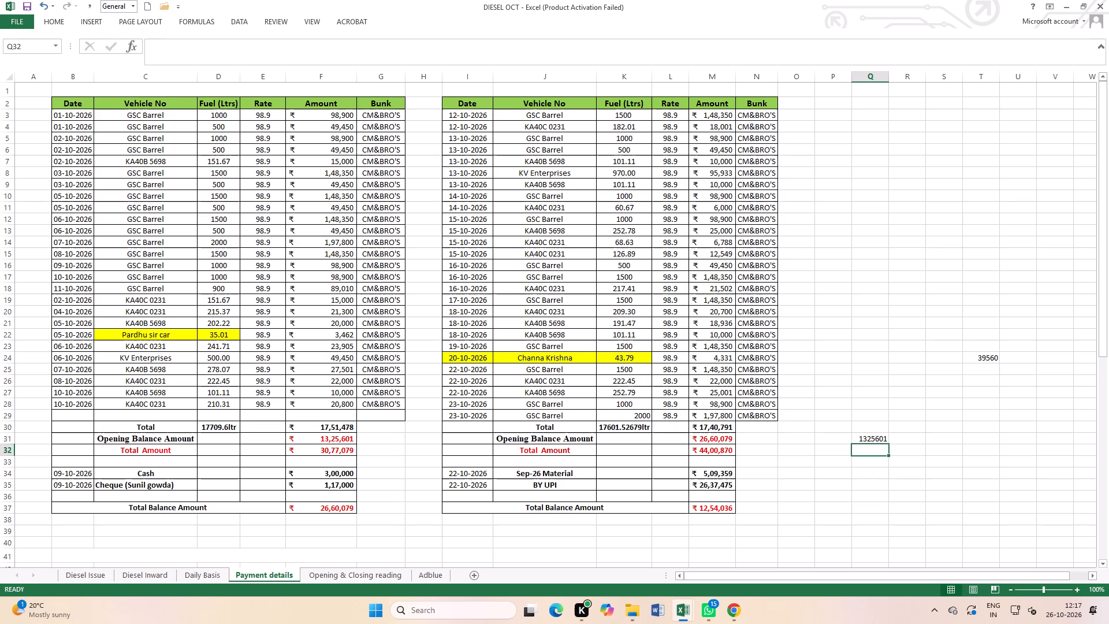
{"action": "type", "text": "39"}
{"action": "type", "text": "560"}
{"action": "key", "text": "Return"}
{"action": "left_click_drag", "start_coordinate": [888, 413], "coordinate": [886, 437]}
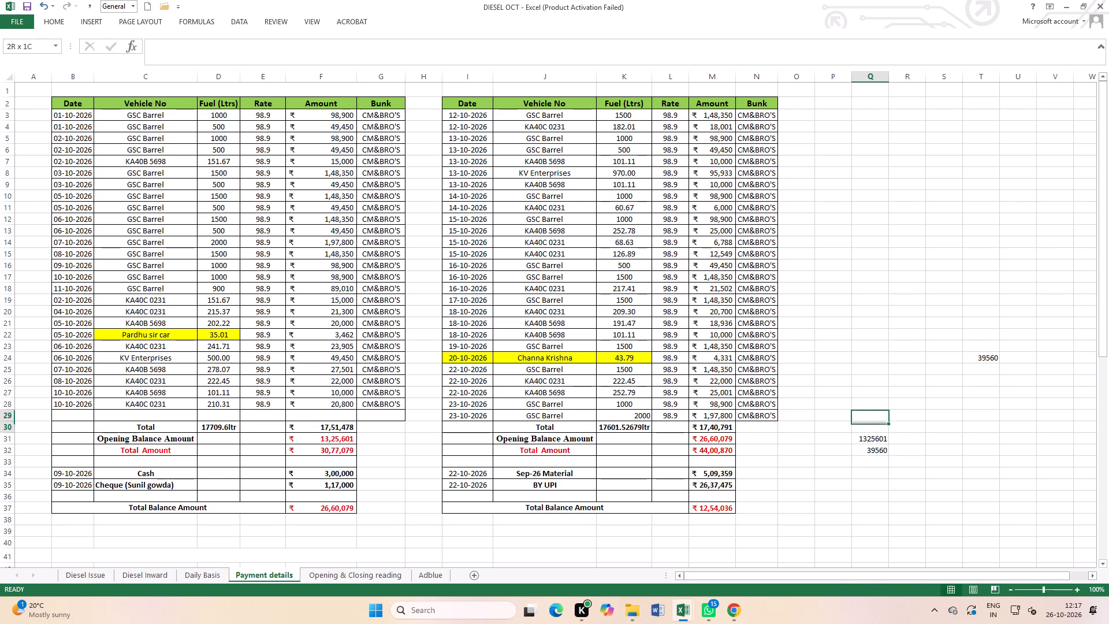
{"action": "left_click_drag", "start_coordinate": [886, 437], "coordinate": [885, 450]}
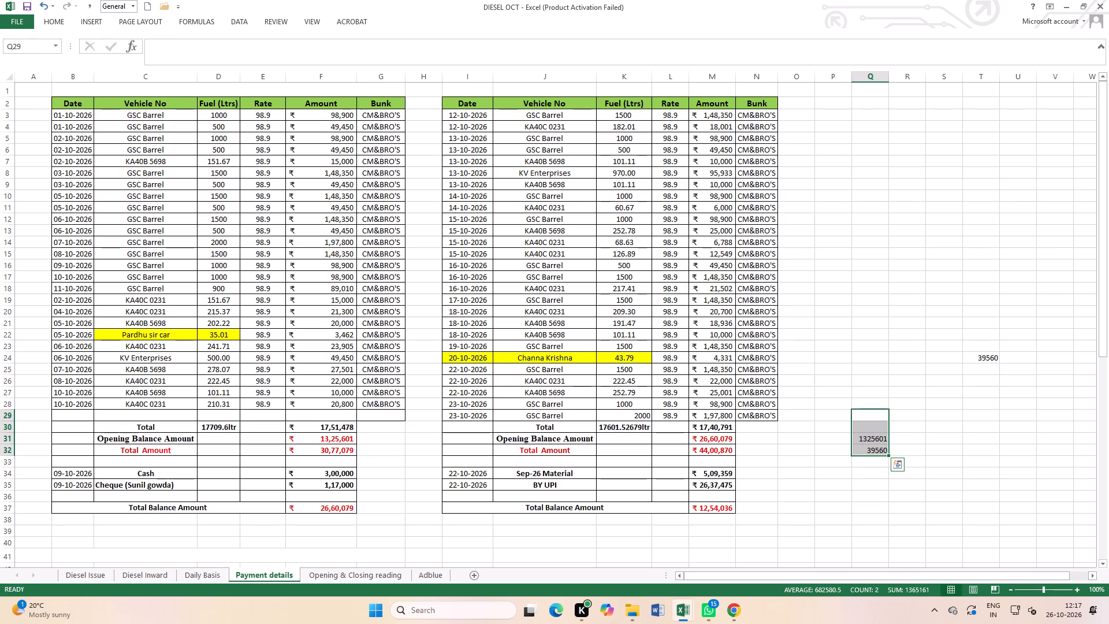
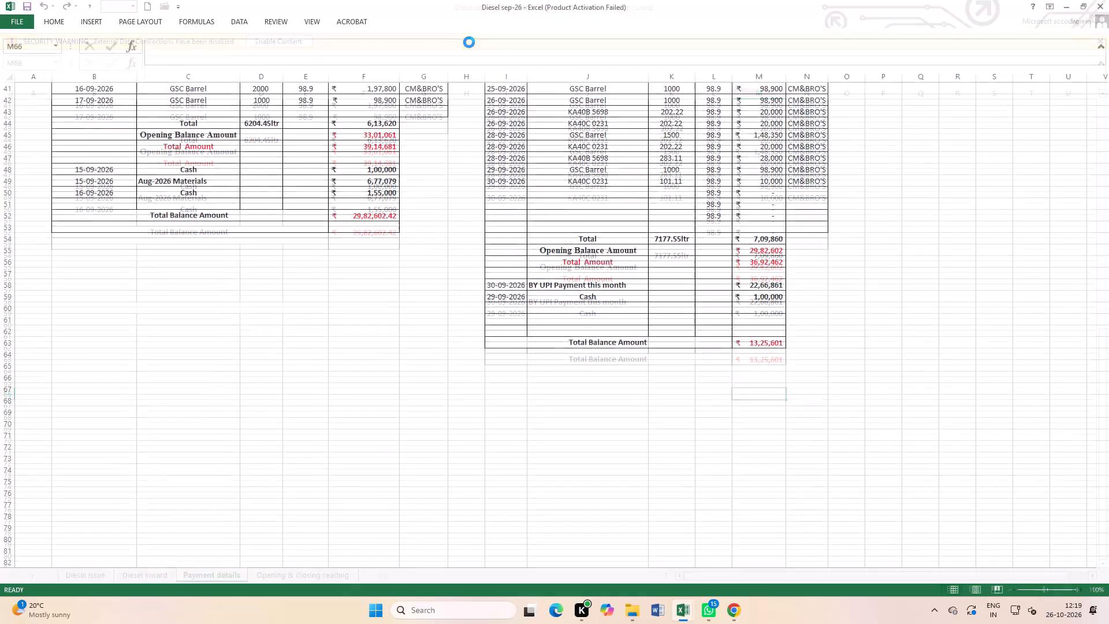
Enable the blocked content in the Diesel sep-26 workbook.
{"action": "left_click", "coordinate": [287, 46]}
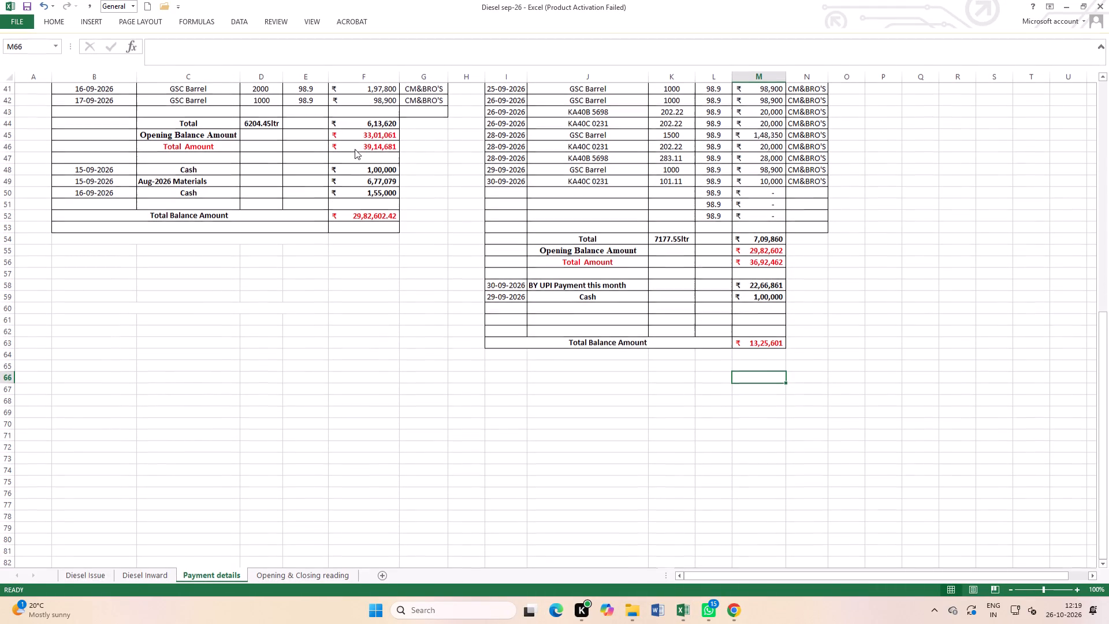
Add a new blank sheet to the Diesel sep-26 workbook and place it after the Opening & Closing reading sheet.
{"action": "scroll", "coordinate": [427, 271], "scroll_direction": "up", "scroll_amount": 13}
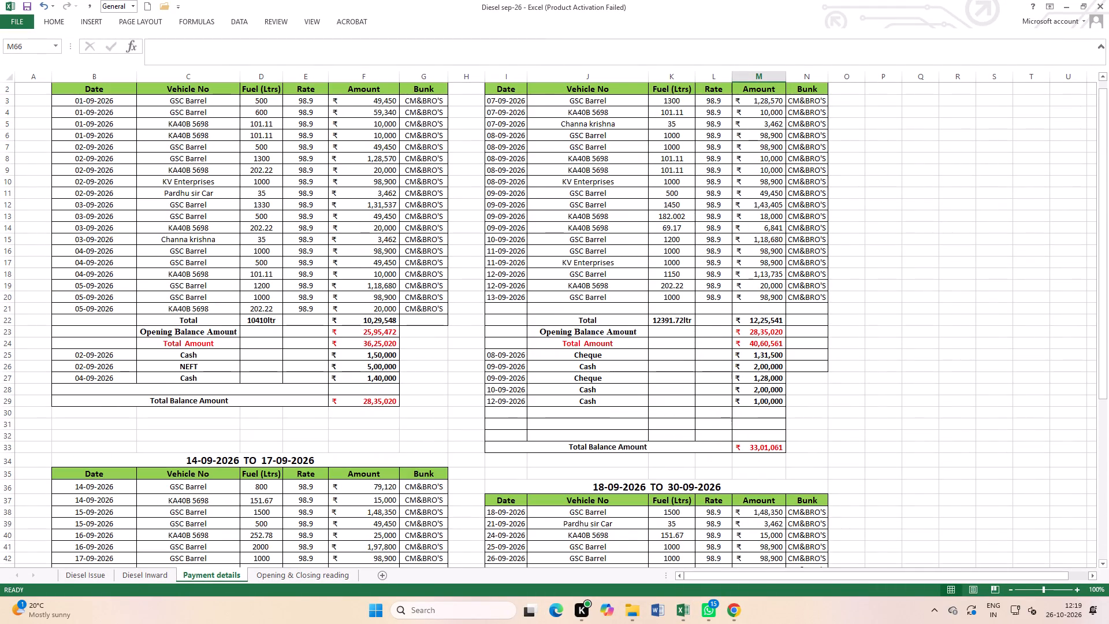
{"action": "left_click", "coordinate": [378, 575]}
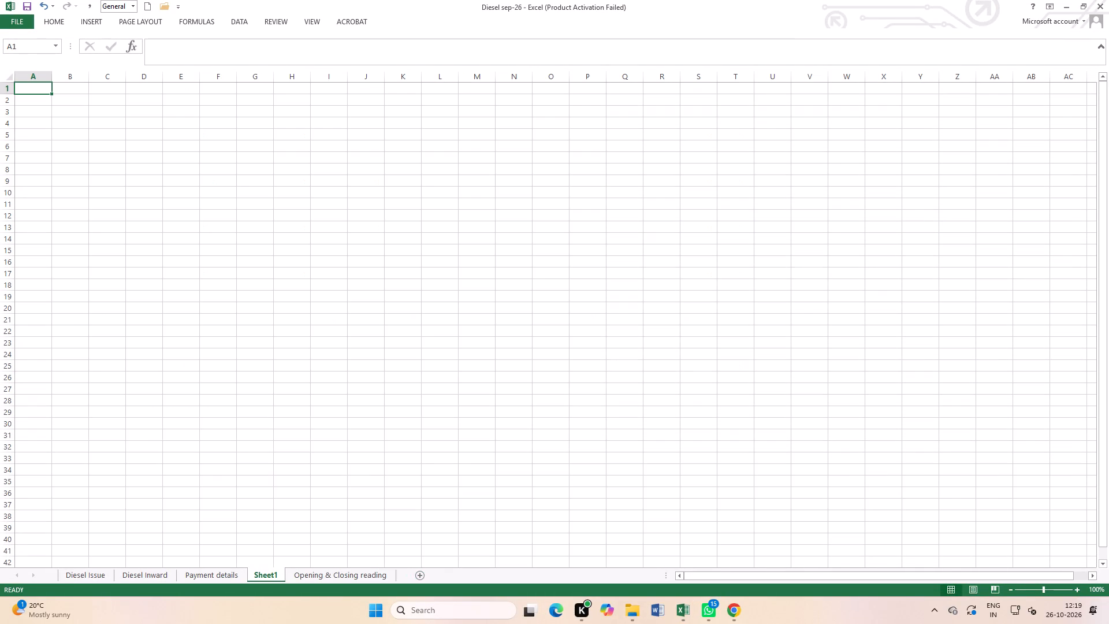
{"action": "left_click_drag", "start_coordinate": [267, 571], "coordinate": [411, 564]}
{"action": "left_click_drag", "start_coordinate": [411, 564], "coordinate": [445, 566]}
Copy the 16-09-2026 to 17-09-2026 diesel entries, date through amount, from Payment details into Sheet1 starting at cell G8.
{"action": "left_click", "coordinate": [221, 576]}
{"action": "scroll", "coordinate": [250, 399], "scroll_direction": "up", "scroll_amount": 1}
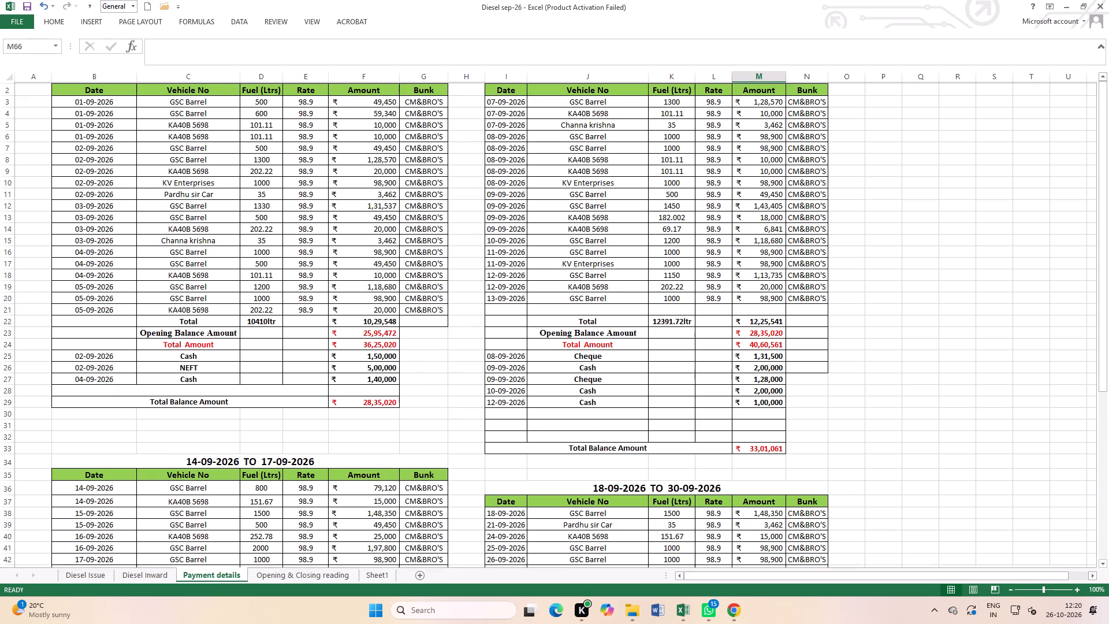
{"action": "scroll", "coordinate": [250, 399], "scroll_direction": "up", "scroll_amount": 2}
{"action": "scroll", "coordinate": [260, 335], "scroll_direction": "down", "scroll_amount": 5}
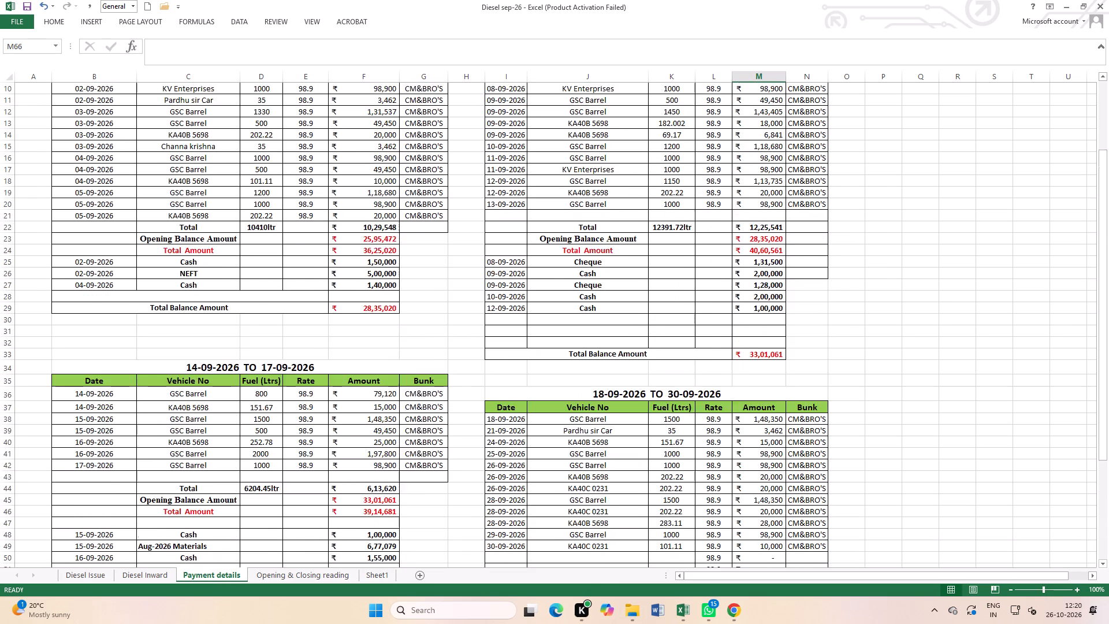
{"action": "scroll", "coordinate": [268, 317], "scroll_direction": "down", "scroll_amount": 2}
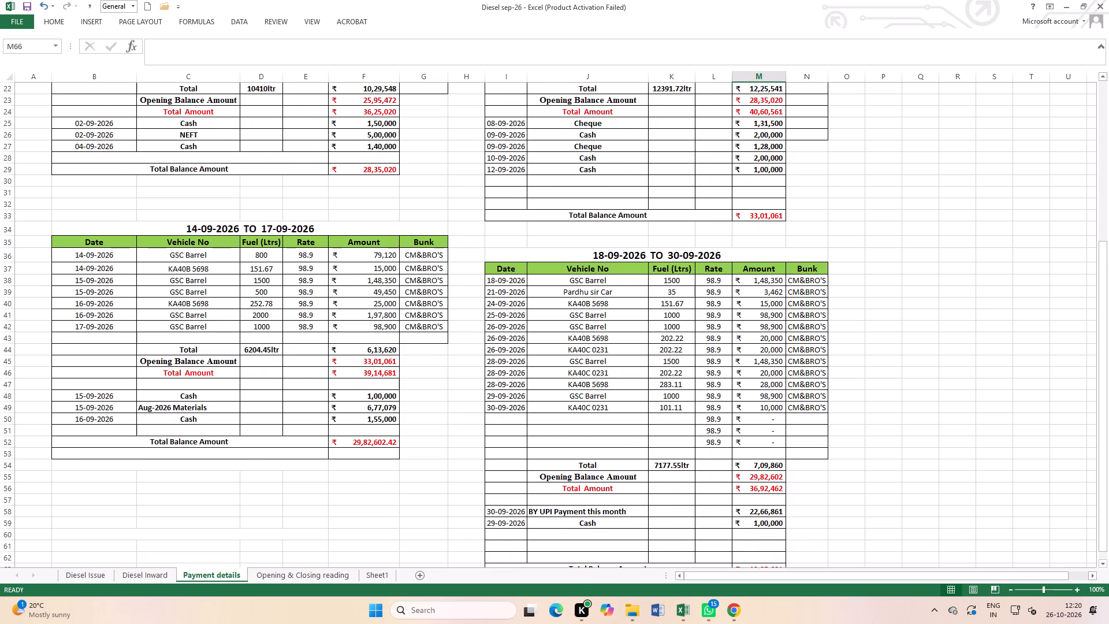
{"action": "scroll", "coordinate": [243, 321], "scroll_direction": "down", "scroll_amount": 1}
{"action": "left_click_drag", "start_coordinate": [87, 272], "coordinate": [278, 296]}
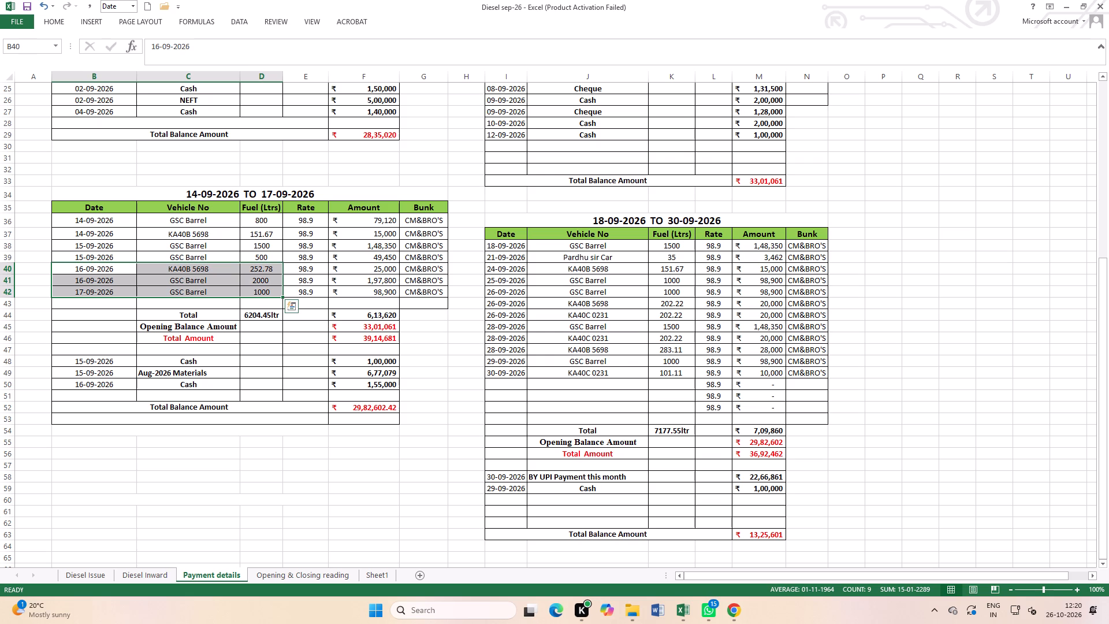
{"action": "left_click", "coordinate": [345, 293]}
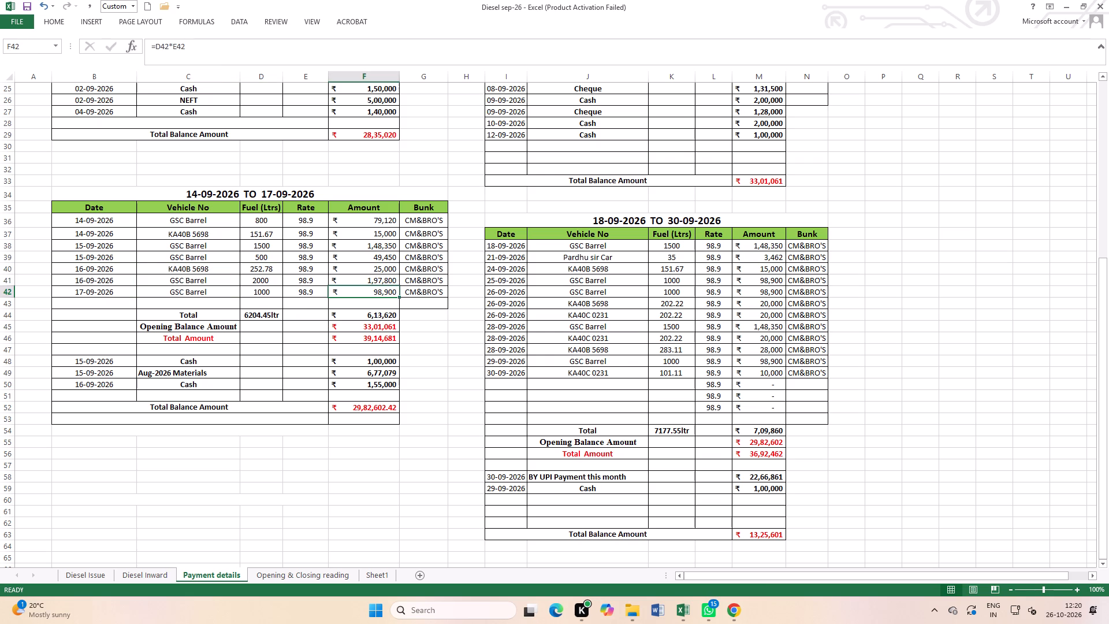
{"action": "left_click_drag", "start_coordinate": [90, 269], "coordinate": [387, 292]}
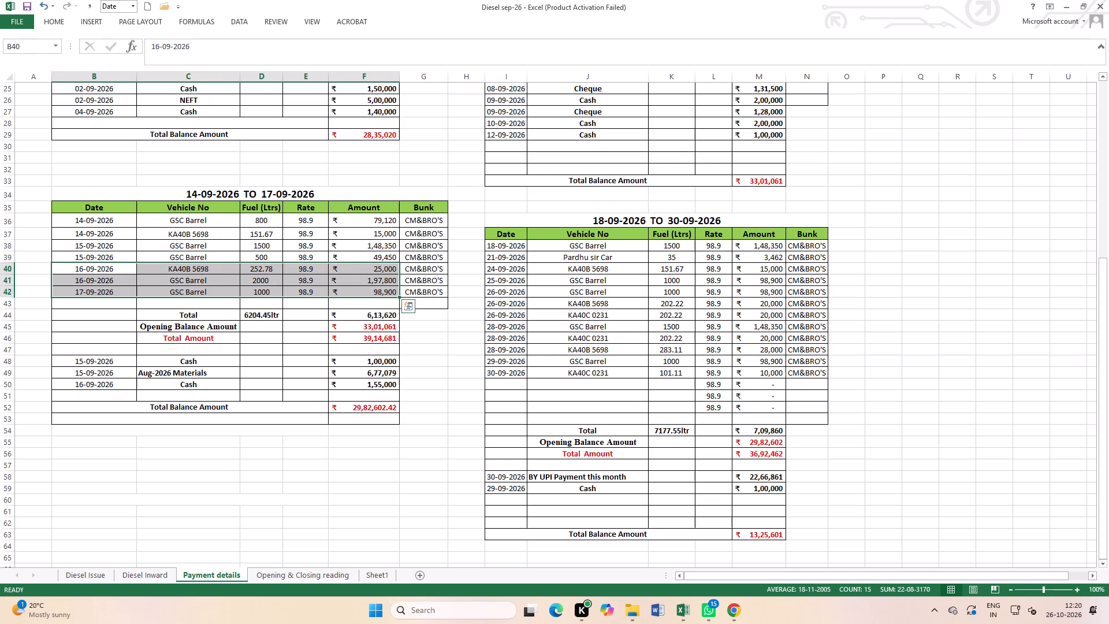
{"action": "key", "text": "ctrl+c"}
{"action": "left_click", "coordinate": [379, 573]}
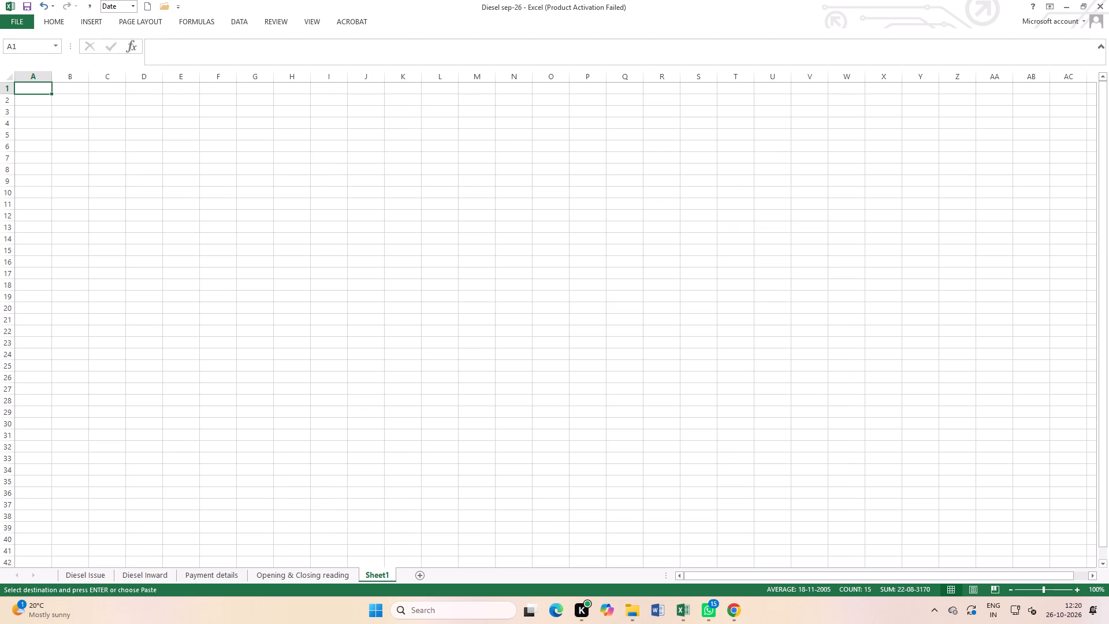
{"action": "left_click", "coordinate": [255, 168]}
{"action": "key", "text": "ctrl+v"}
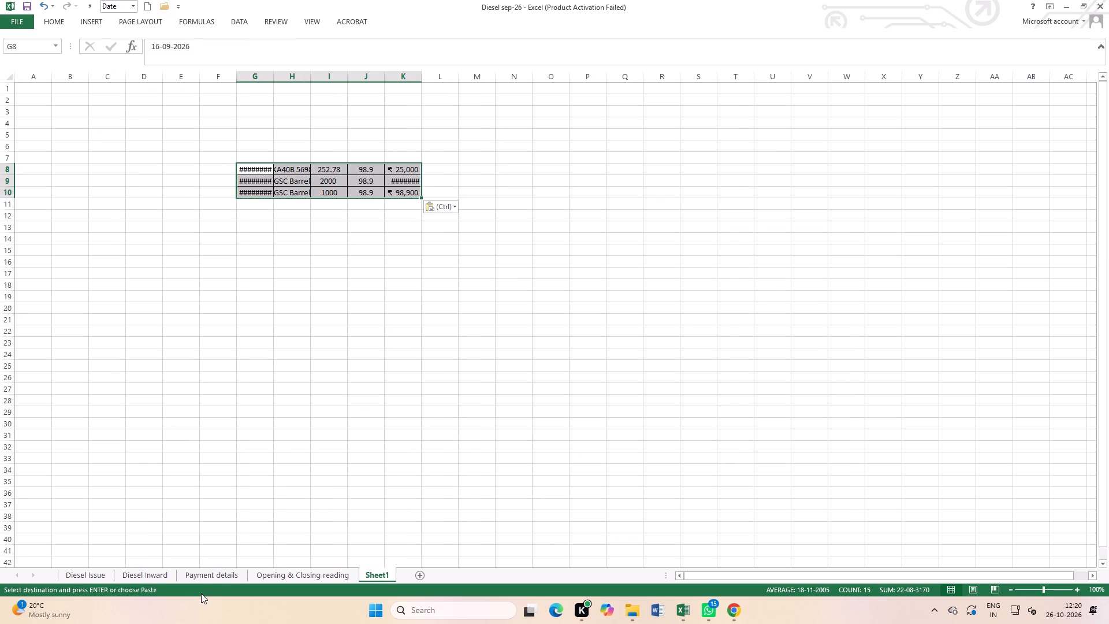
Copy the 18-09-2026 to 30-09-2026 entries, date through amount, from Payment details into Sheet1 starting at cell G11.
{"action": "left_click", "coordinate": [220, 575]}
{"action": "scroll", "coordinate": [520, 270], "scroll_direction": "up", "scroll_amount": 3}
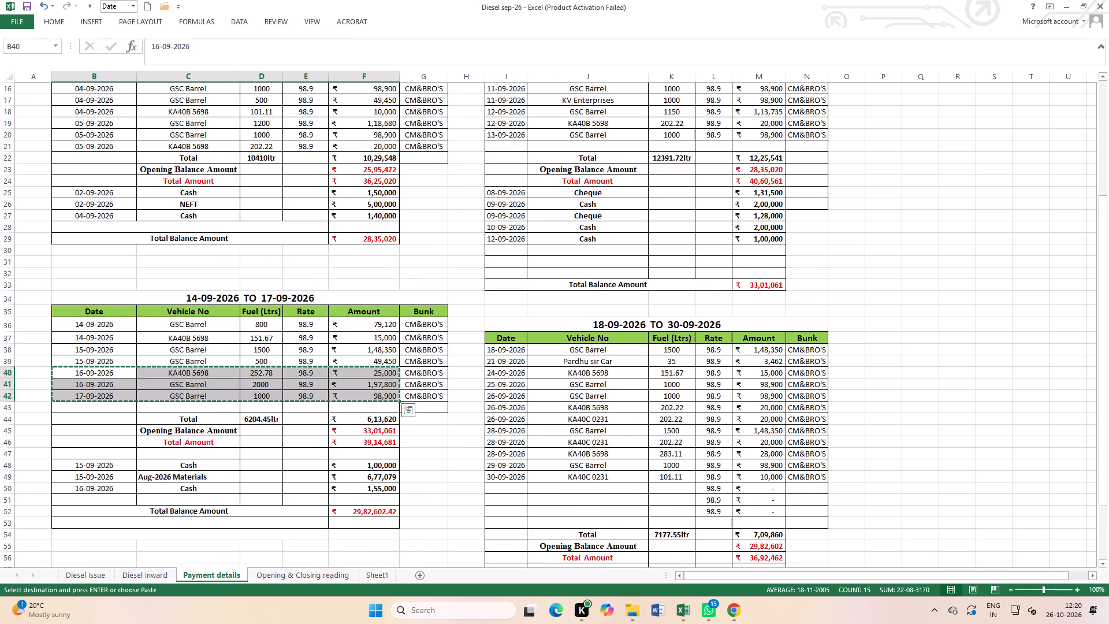
{"action": "scroll", "coordinate": [520, 270], "scroll_direction": "up", "scroll_amount": 2}
{"action": "scroll", "coordinate": [594, 296], "scroll_direction": "down", "scroll_amount": 4}
{"action": "left_click_drag", "start_coordinate": [504, 282], "coordinate": [698, 410]}
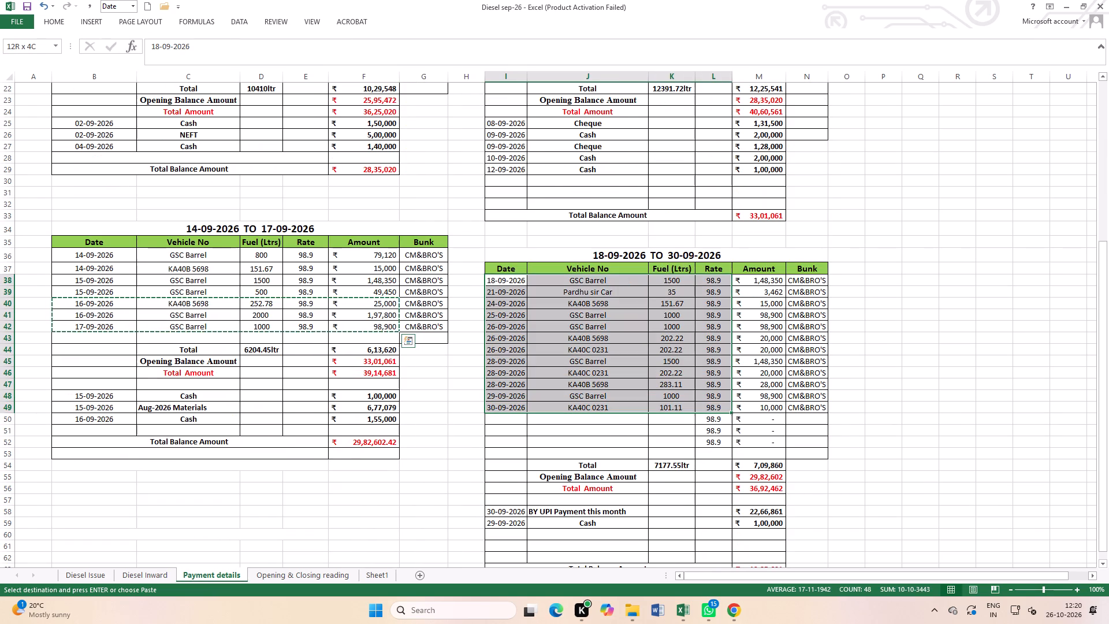
{"action": "left_click_drag", "start_coordinate": [698, 410], "coordinate": [760, 408]}
{"action": "key", "text": "ctrl+c"}
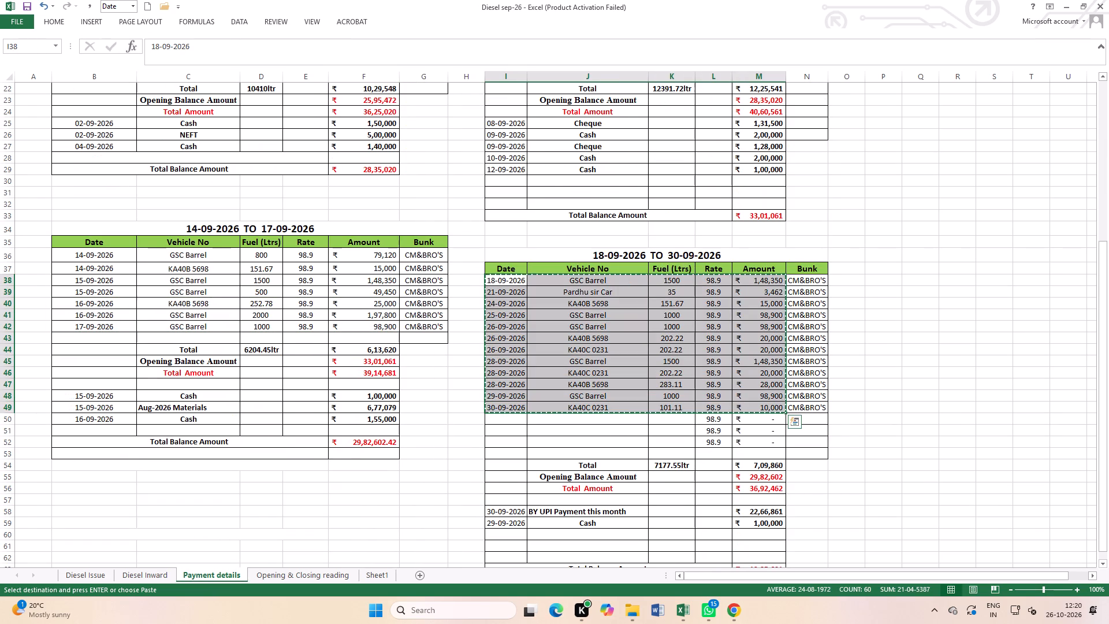
{"action": "left_click", "coordinate": [383, 577]}
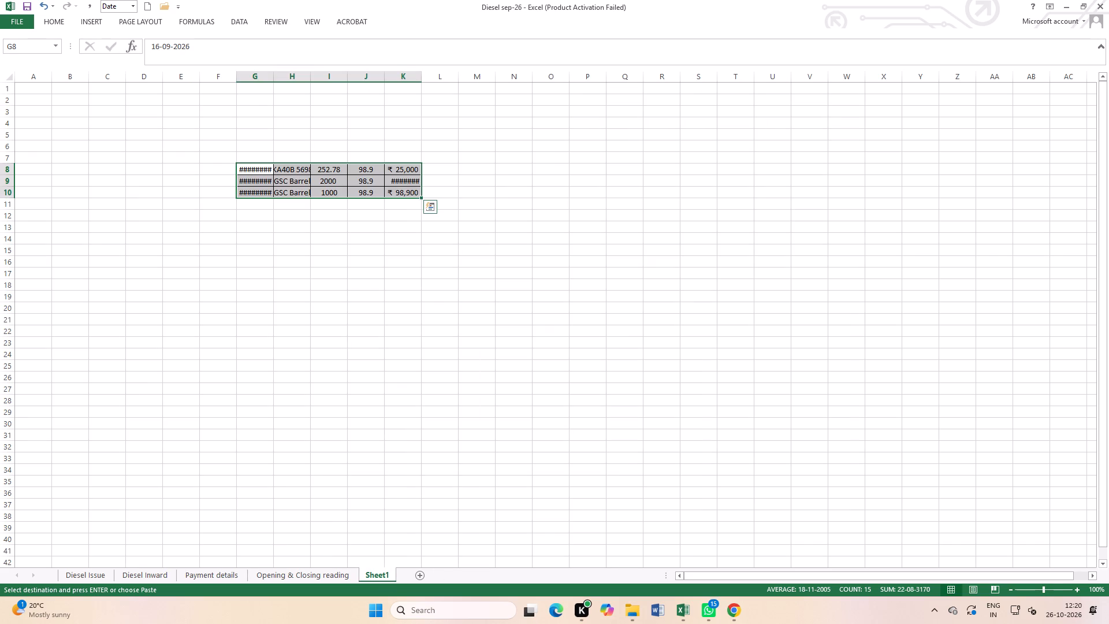
{"action": "left_click", "coordinate": [259, 205]}
{"action": "key", "text": "ctrl+v"}
Autofit the date, vehicle and amount columns G, H and K in Sheet1.
{"action": "left_click", "coordinate": [474, 214]}
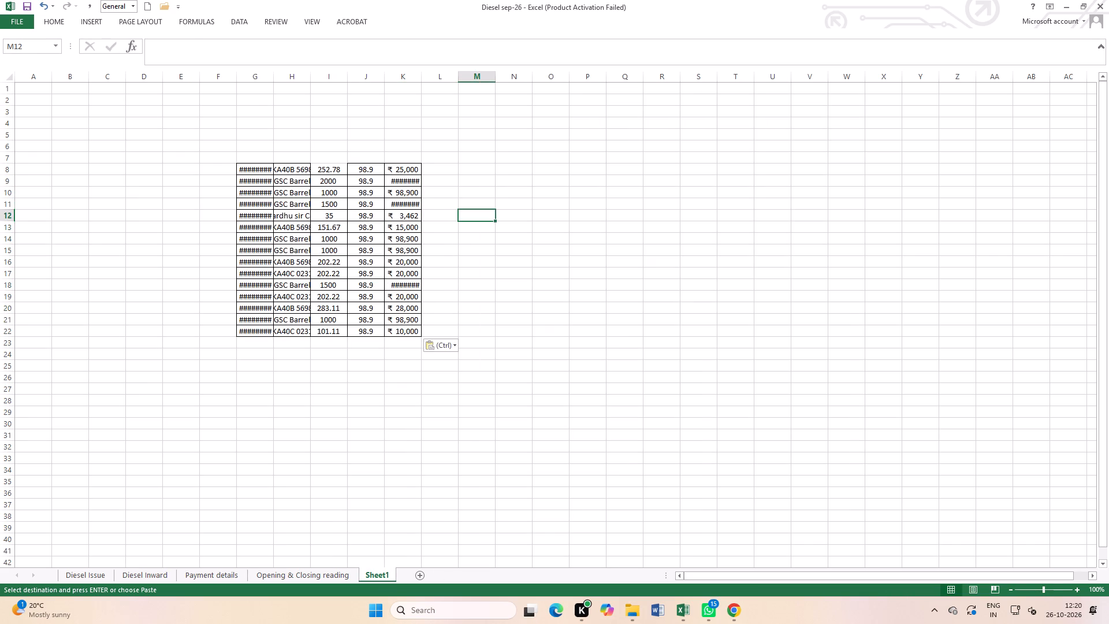
{"action": "double_click", "coordinate": [273, 76]}
{"action": "double_click", "coordinate": [313, 78]}
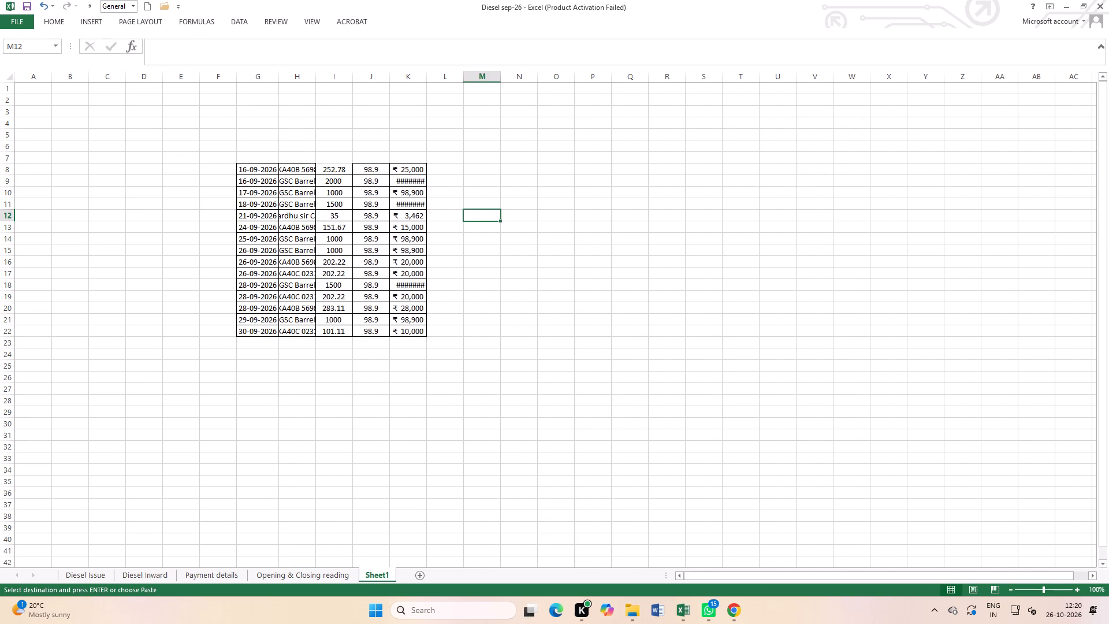
{"action": "double_click", "coordinate": [448, 77]}
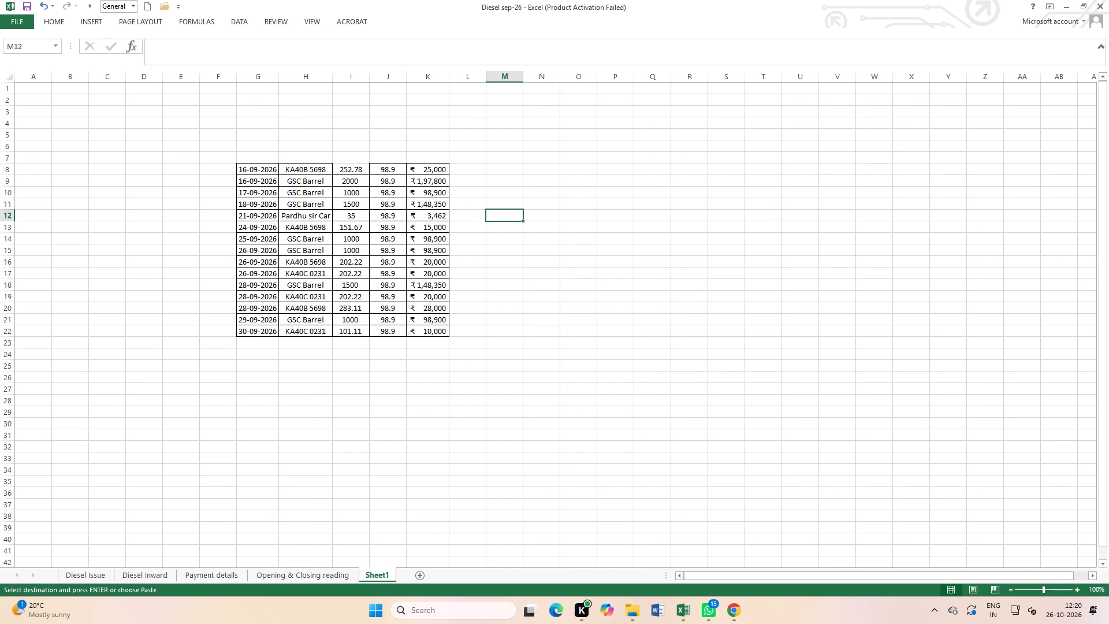
Copy the 01-10-2026 to 23-10-2026 entries, date through amount, from DIESEL OCT's Diesel Inward sheet into Diesel sep-26's Sheet1 at G23.
{"action": "left_click", "coordinate": [232, 573]}
{"action": "scroll", "coordinate": [309, 438], "scroll_direction": "down", "scroll_amount": 1}
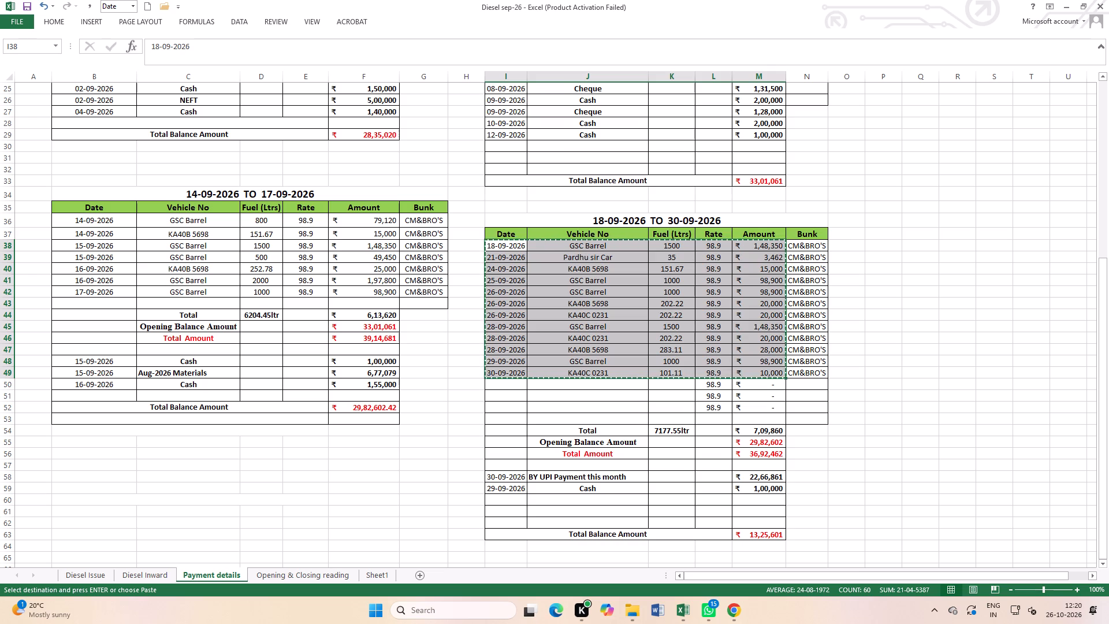
{"action": "scroll", "coordinate": [590, 333], "scroll_direction": "down", "scroll_amount": 3}
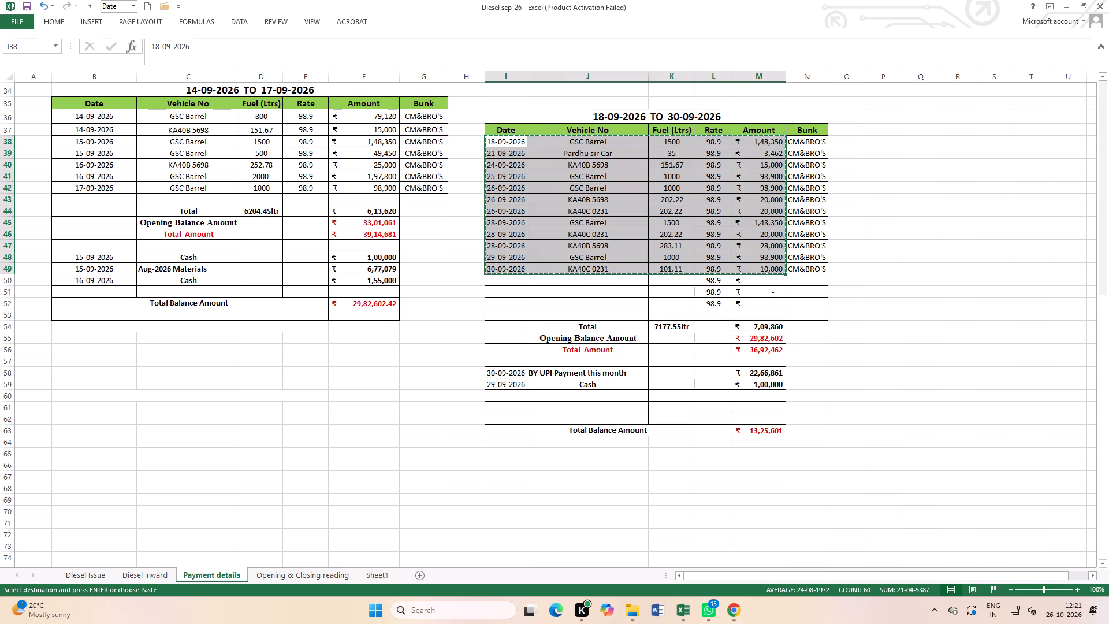
{"action": "key", "text": "ctrl+Tab"}
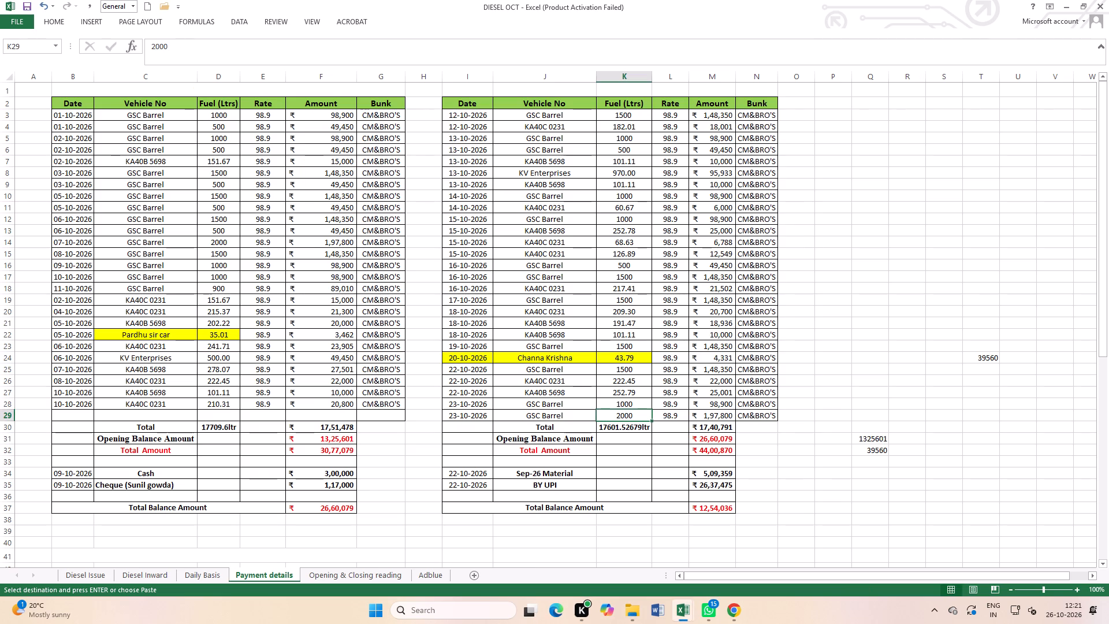
{"action": "left_click", "coordinate": [151, 574]}
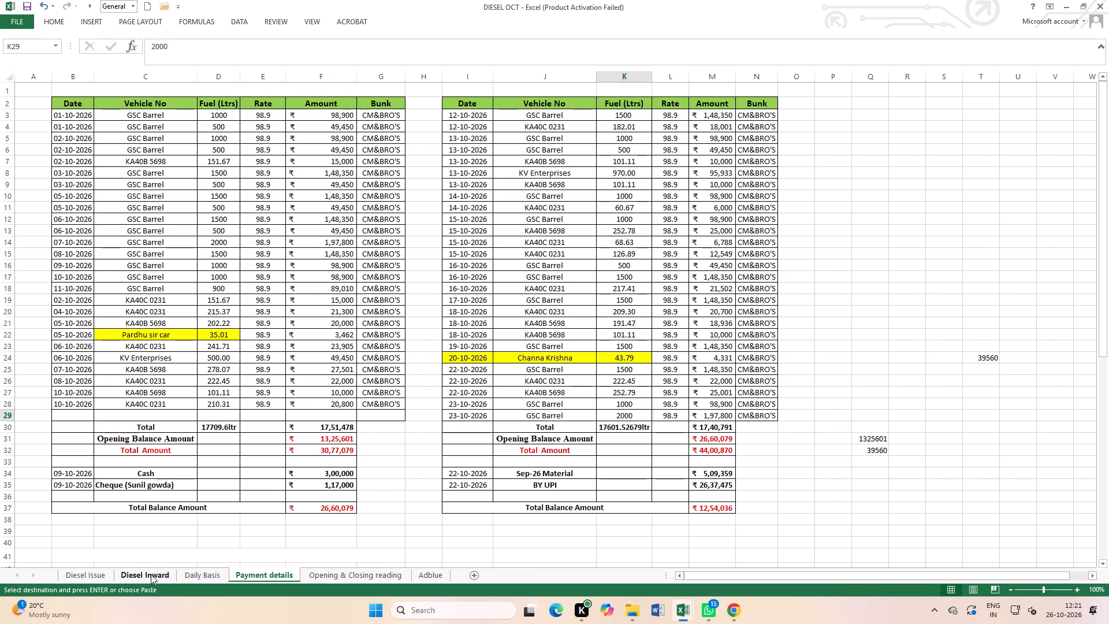
{"action": "scroll", "coordinate": [170, 259], "scroll_direction": "up", "scroll_amount": 12}
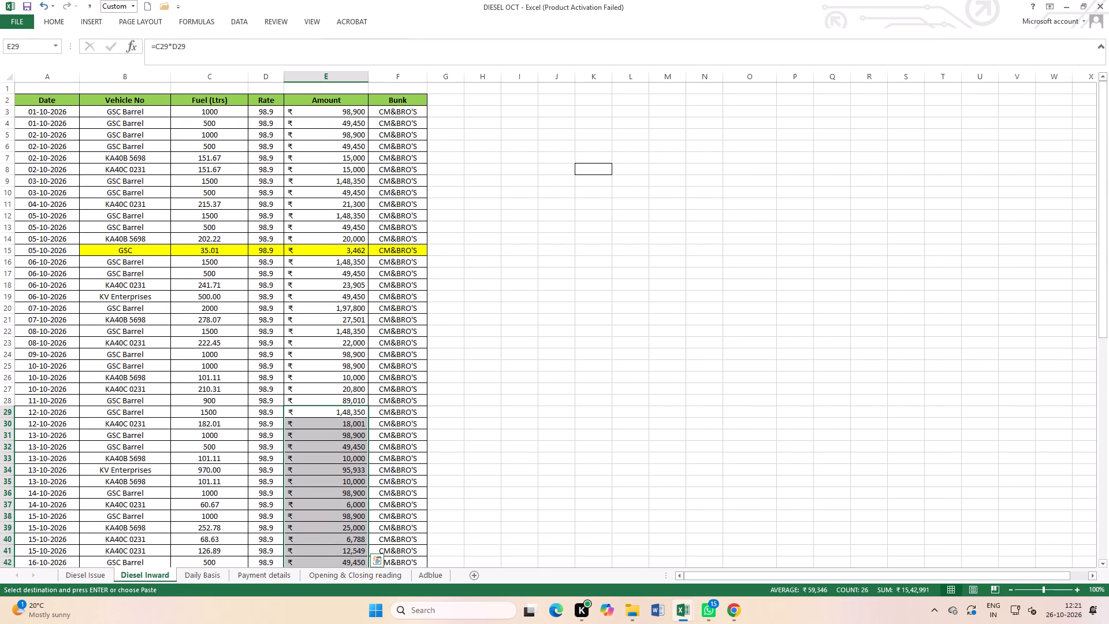
{"action": "left_click_drag", "start_coordinate": [46, 115], "coordinate": [317, 586]}
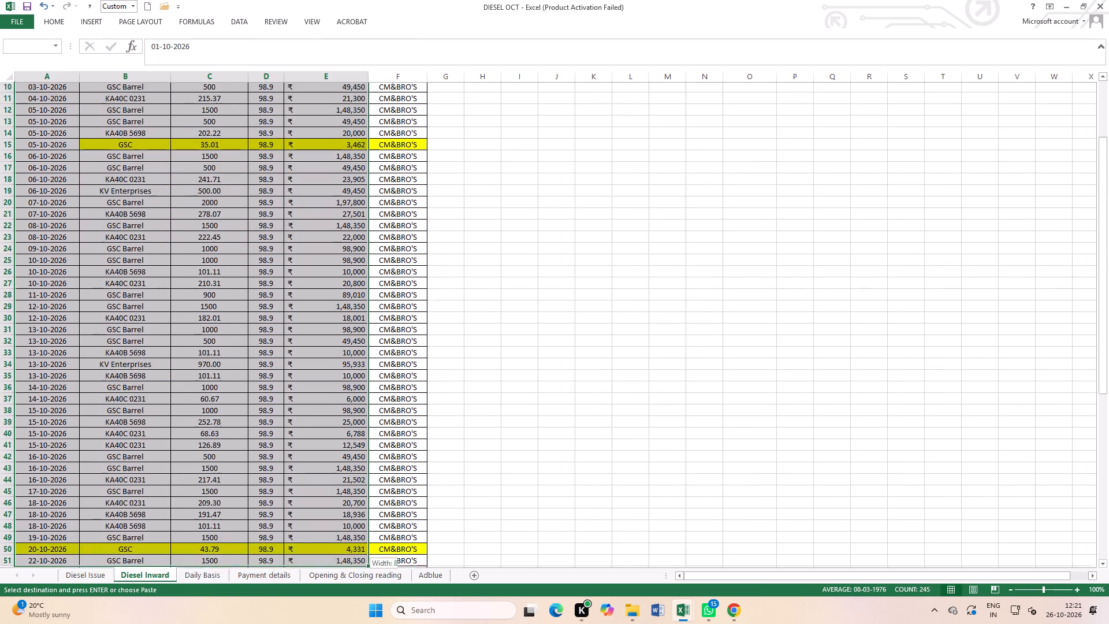
{"action": "left_click_drag", "start_coordinate": [317, 586], "coordinate": [353, 504]}
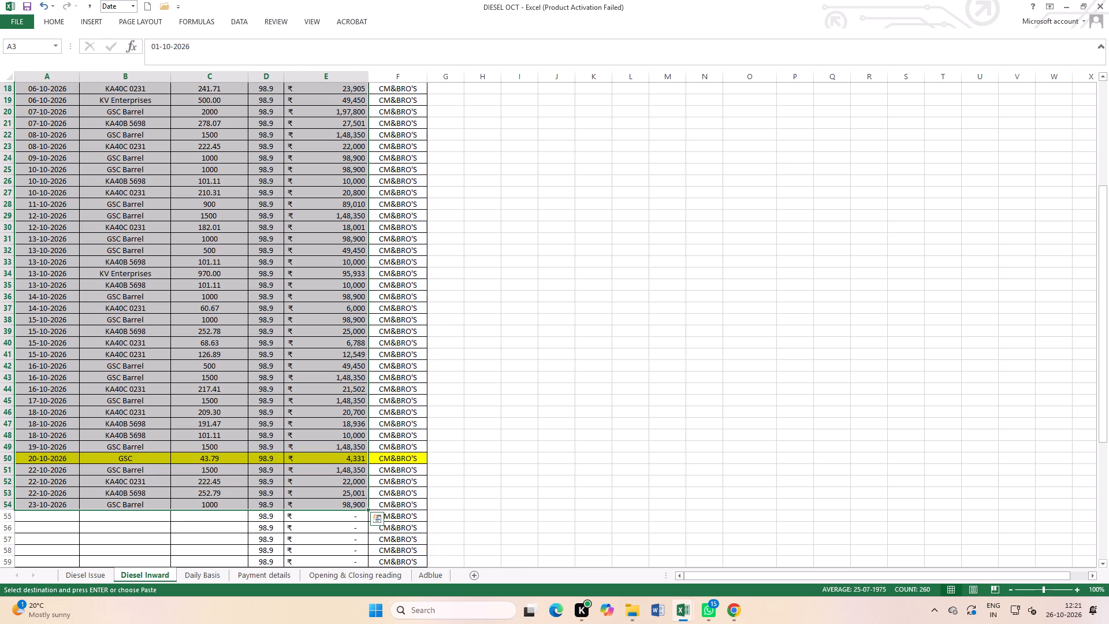
{"action": "key", "text": "ctrl+c"}
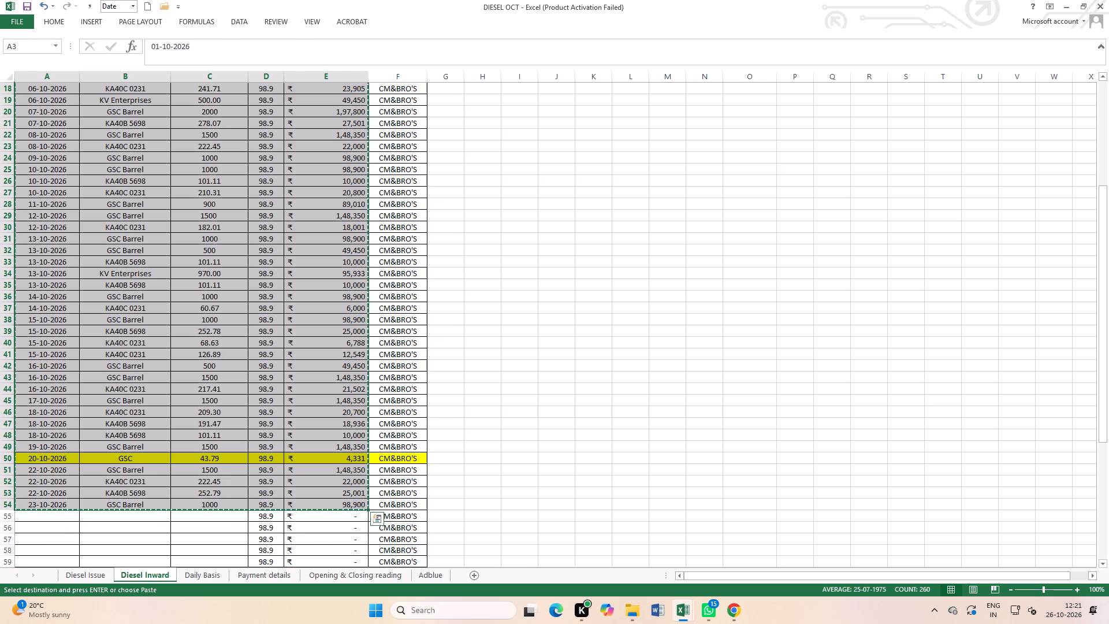
{"action": "key", "text": "ctrl+Tab"}
{"action": "key", "text": "ctrl+Tab"}
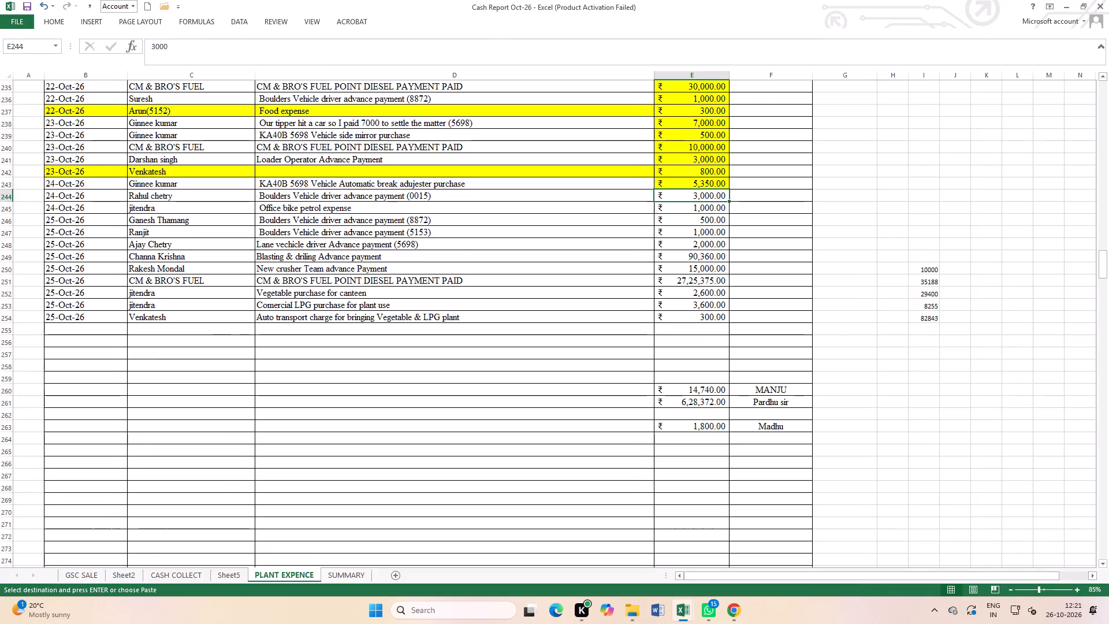
{"action": "key", "text": "ctrl+Tab"}
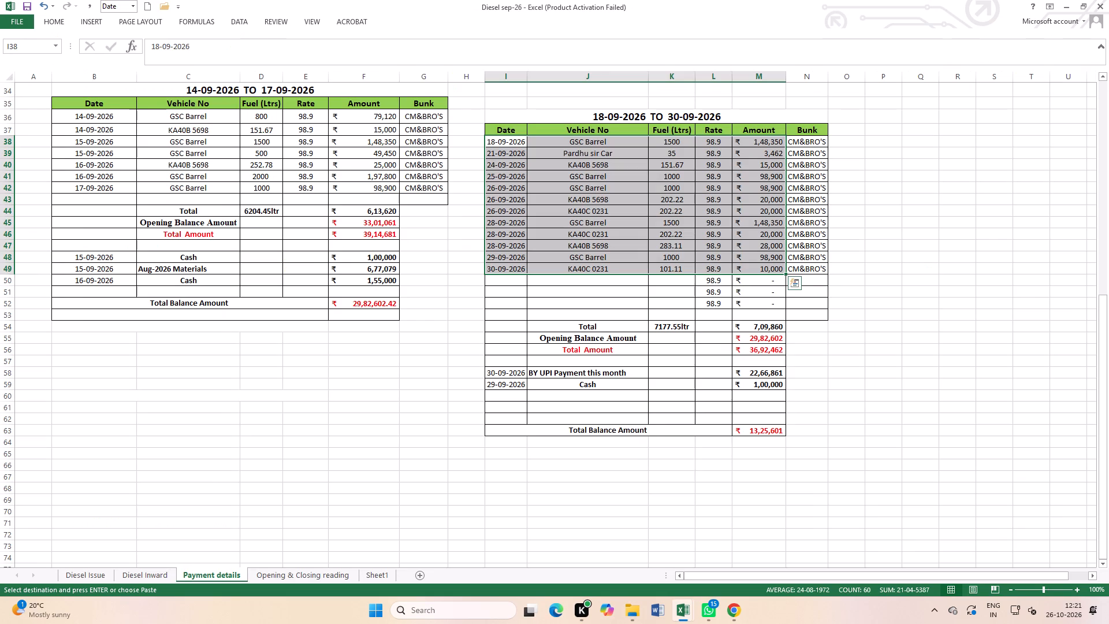
{"action": "left_click", "coordinate": [382, 578]}
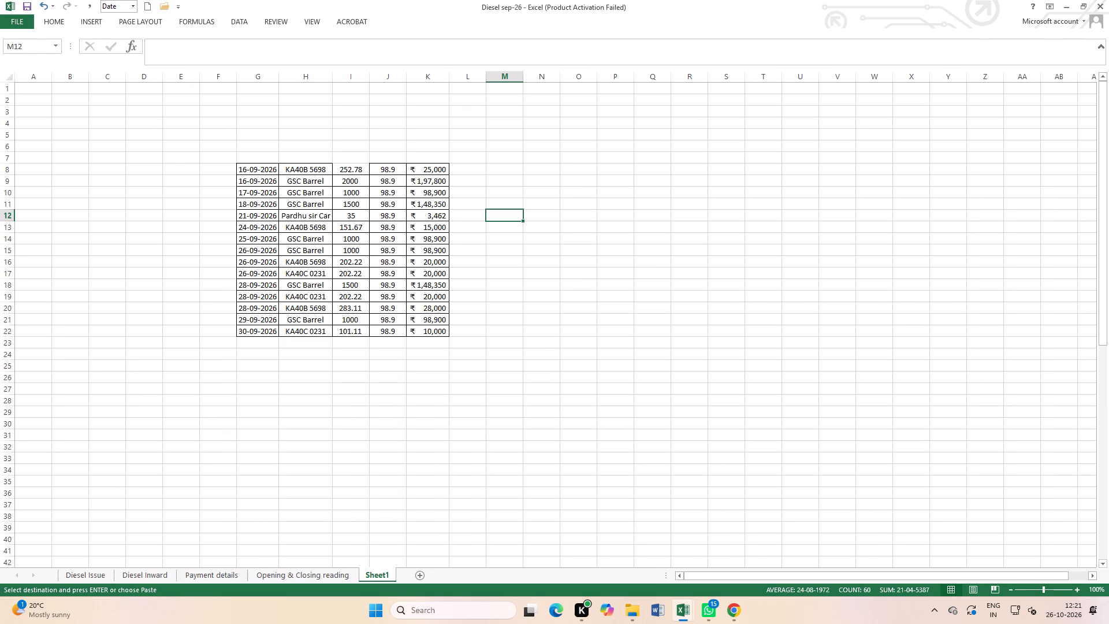
{"action": "left_click", "coordinate": [264, 345]}
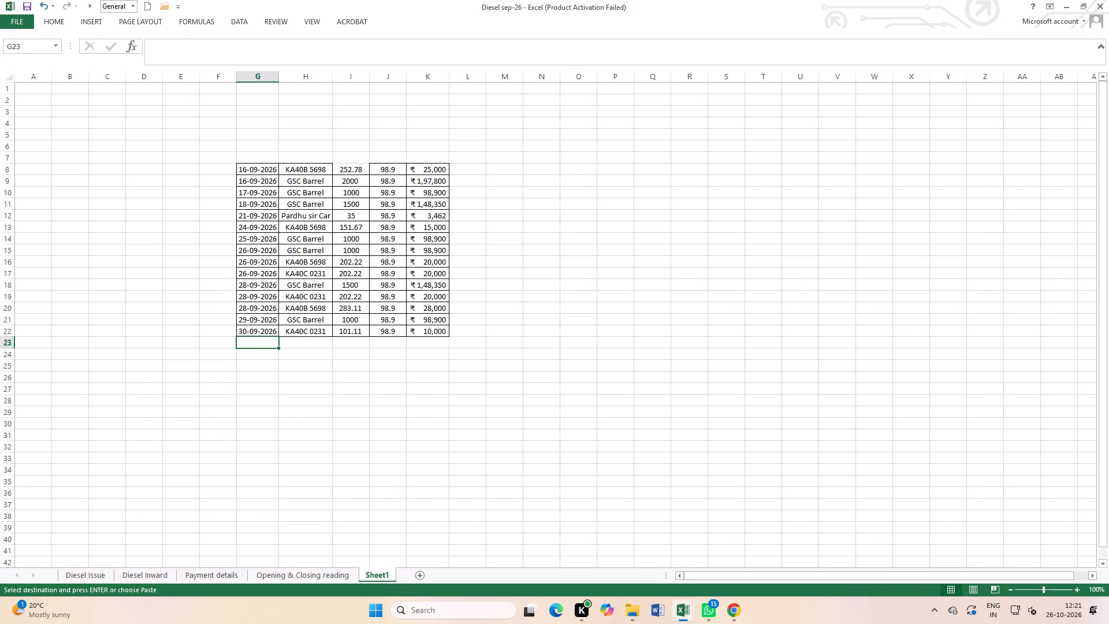
{"action": "key", "text": "ctrl+v"}
{"action": "scroll", "coordinate": [522, 368], "scroll_direction": "down", "scroll_amount": 18}
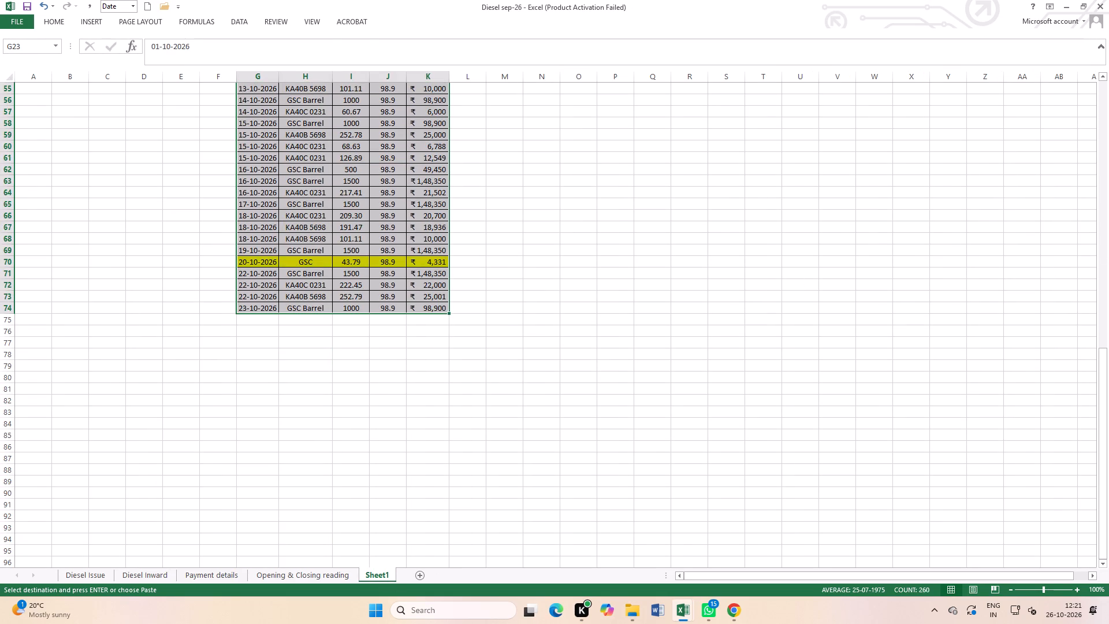
{"action": "left_click", "coordinate": [496, 396]}
Total the combined September and October diesel amounts with AutoSum in cell K76 of Sheet1.
{"action": "left_click", "coordinate": [430, 333]}
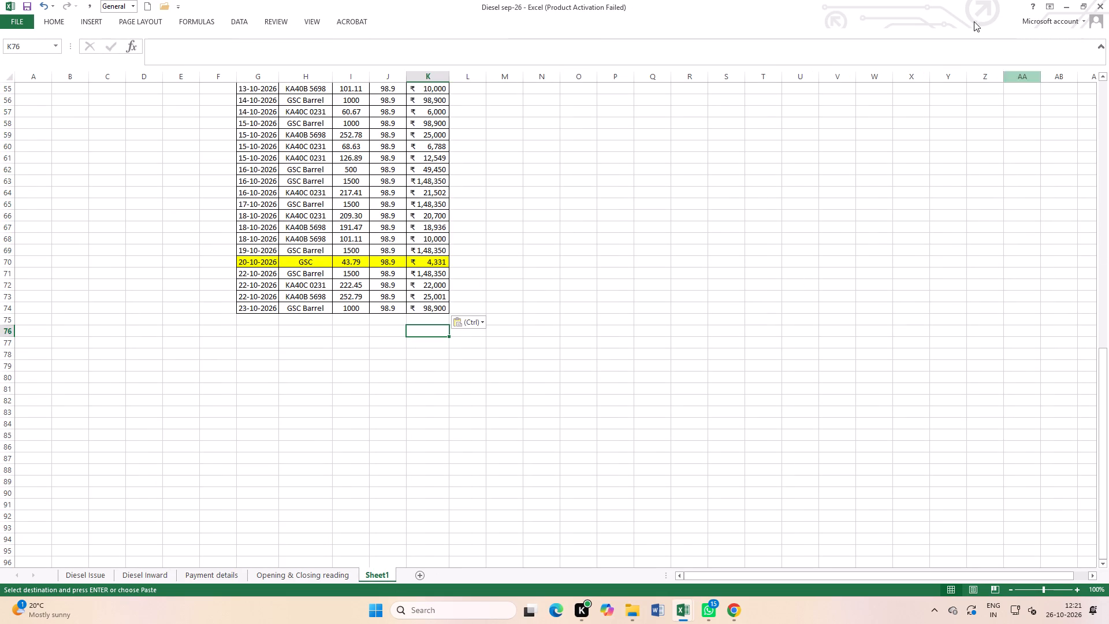
{"action": "left_click", "coordinate": [59, 21]}
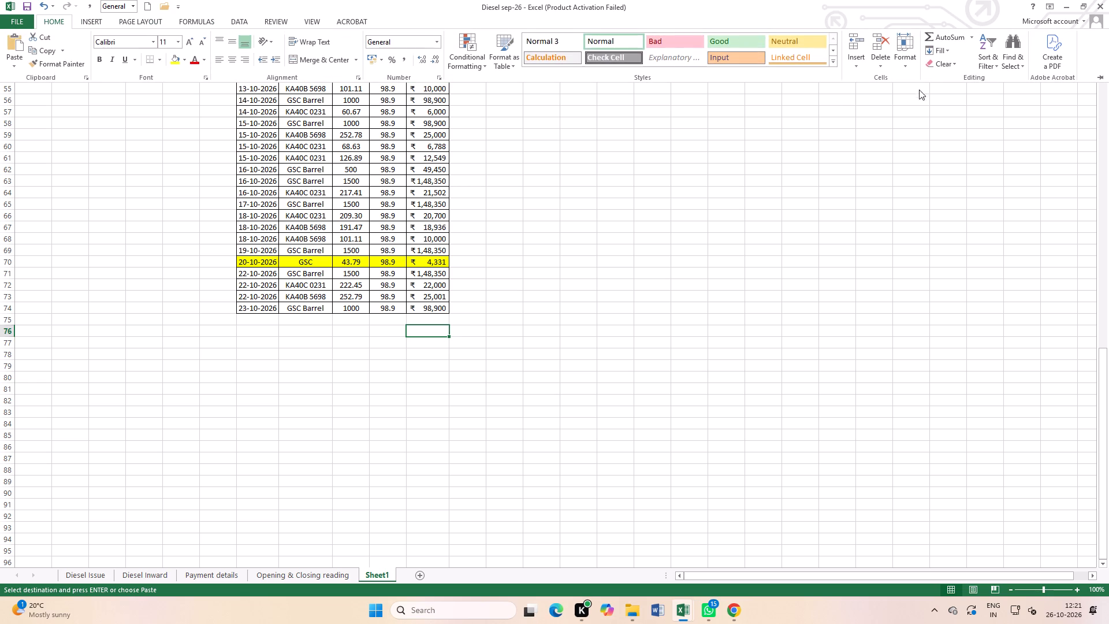
{"action": "left_click", "coordinate": [951, 35]}
{"action": "key", "text": "Return"}
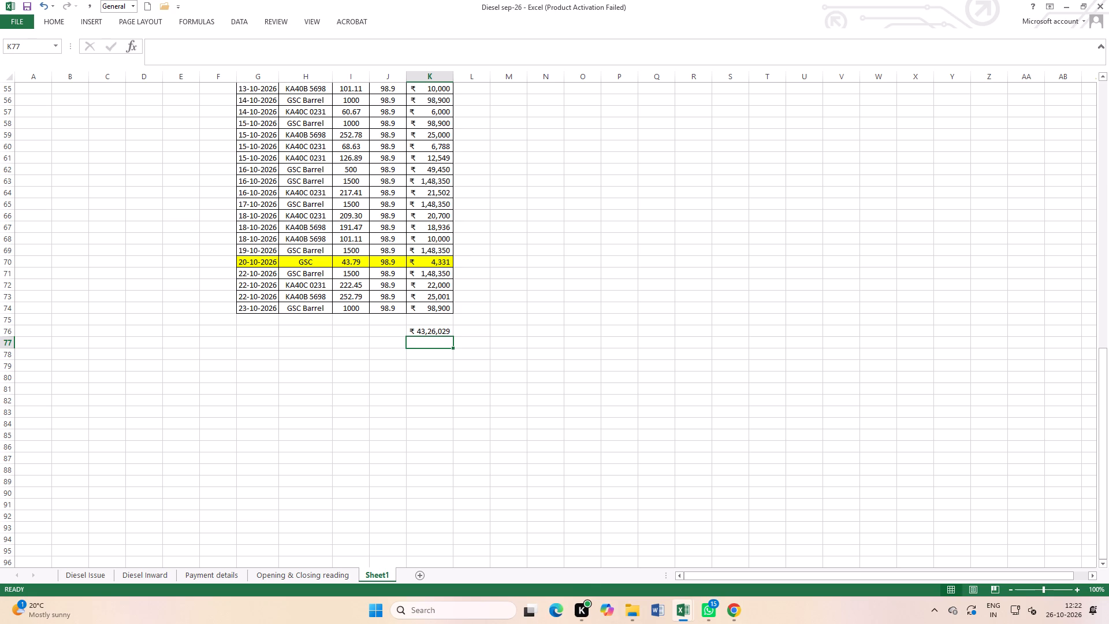
In Bunk Payment By QR Code's Sep-2026 sheet, check the sum of the payment amounts dated 16-09-2026 to 30-09-2026.
{"action": "left_click", "coordinate": [630, 618]}
{"action": "left_click", "coordinate": [630, 618]}
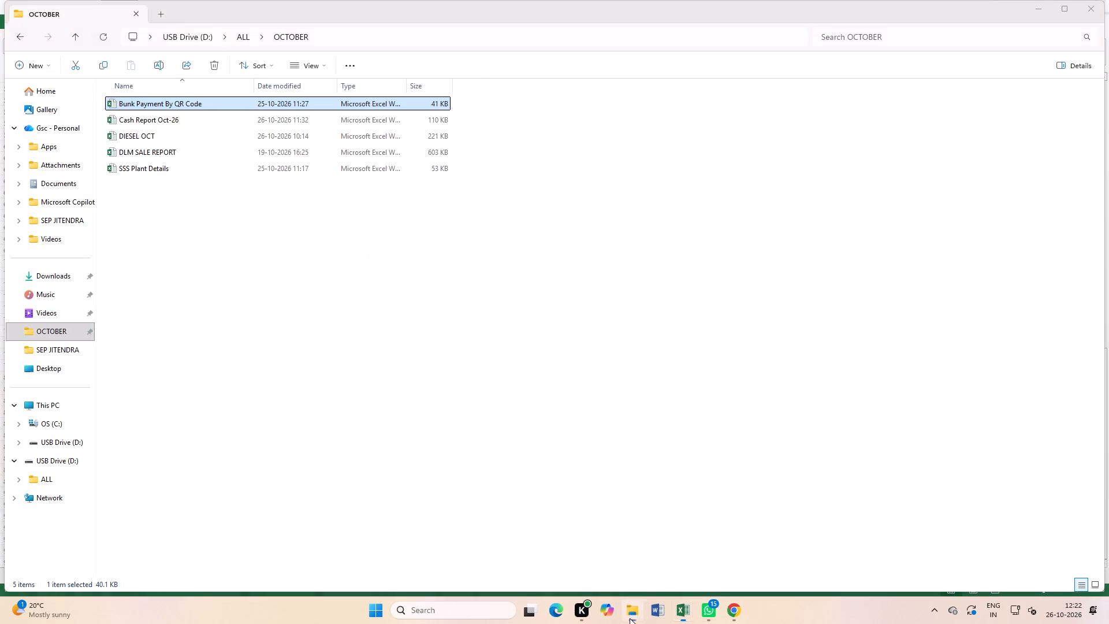
{"action": "left_click", "coordinate": [676, 612]}
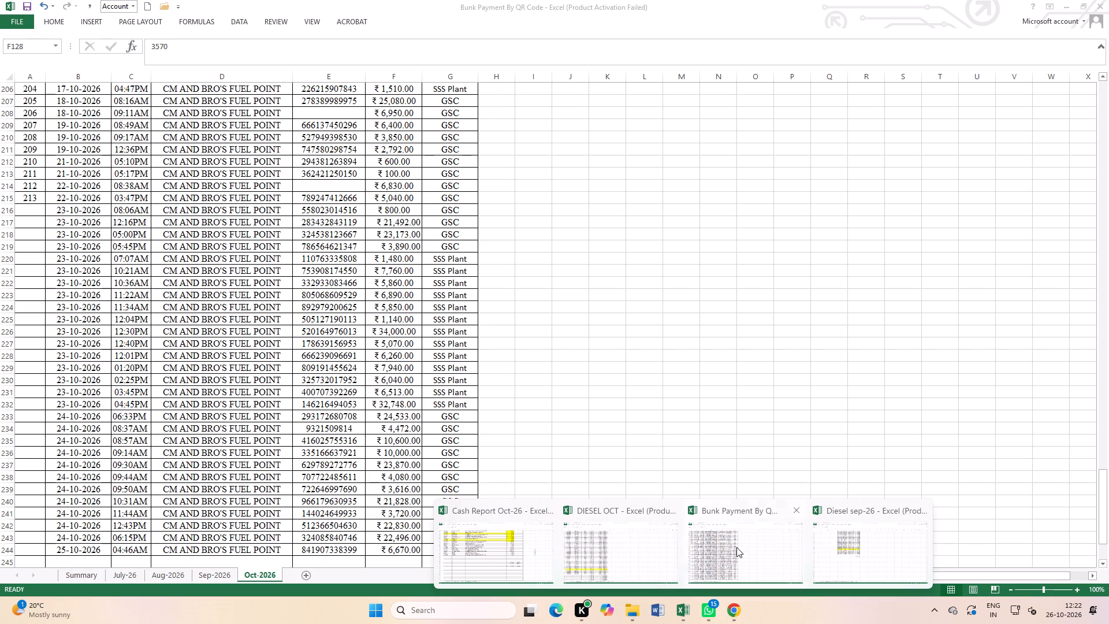
{"action": "left_click", "coordinate": [736, 547]}
{"action": "scroll", "coordinate": [192, 315], "scroll_direction": "up", "scroll_amount": 8}
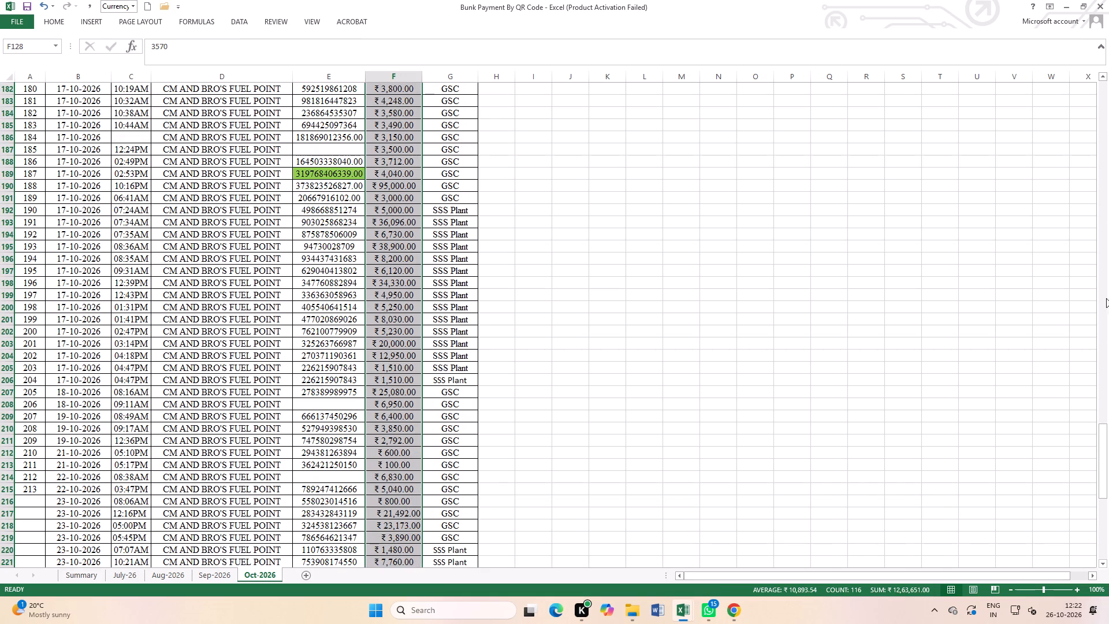
{"action": "left_click_drag", "start_coordinate": [1104, 439], "coordinate": [1102, 65]}
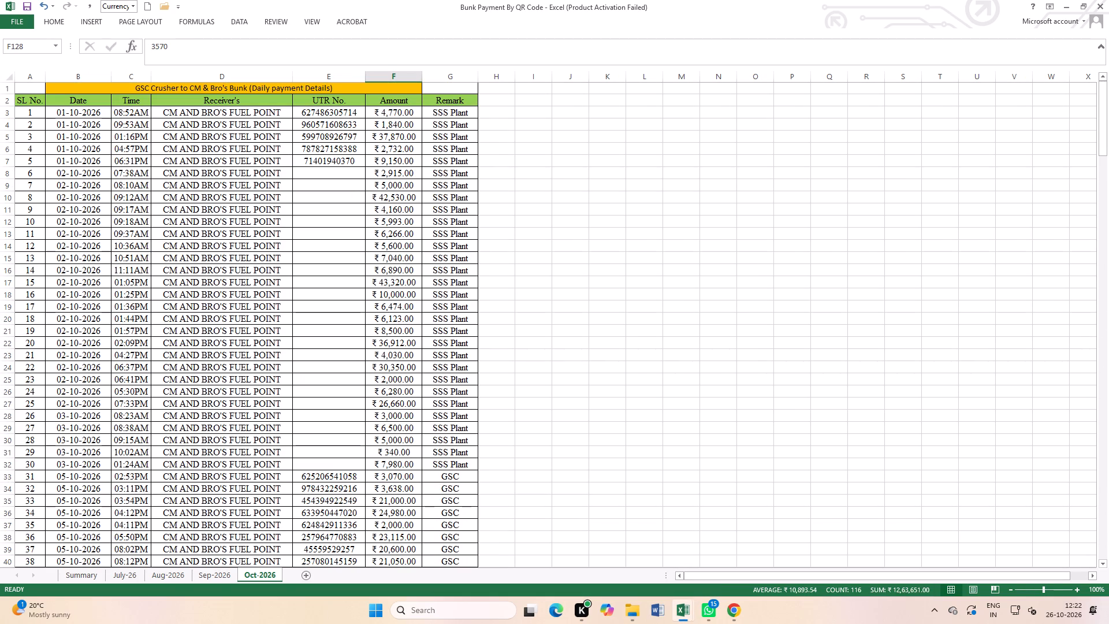
{"action": "left_click", "coordinate": [221, 573]}
{"action": "scroll", "coordinate": [148, 301], "scroll_direction": "up", "scroll_amount": 9}
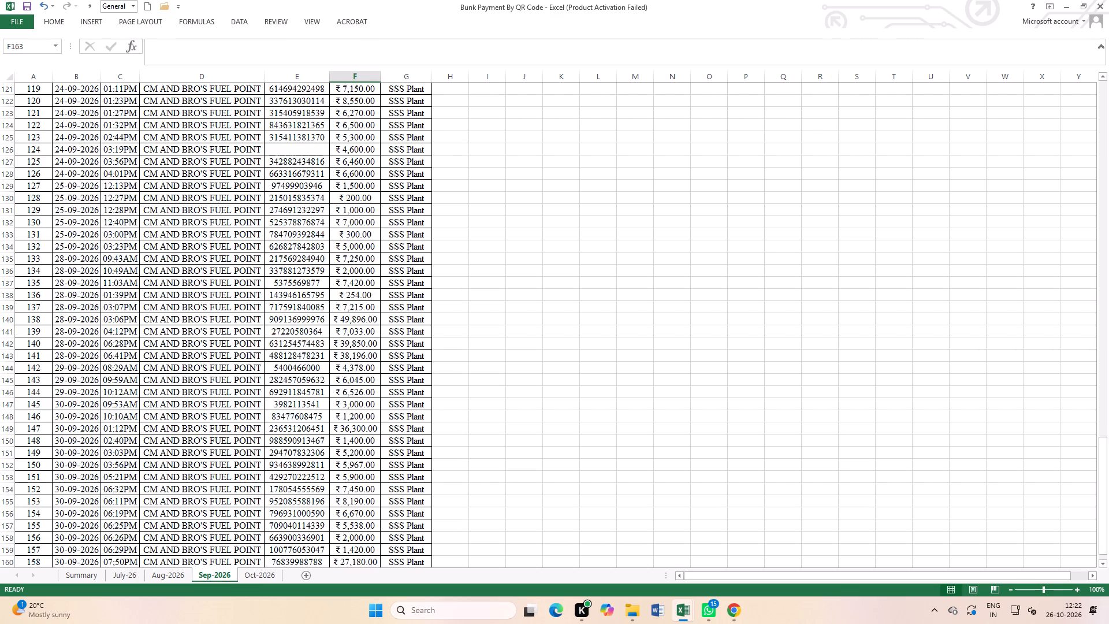
{"action": "scroll", "coordinate": [142, 319], "scroll_direction": "up", "scroll_amount": 10}
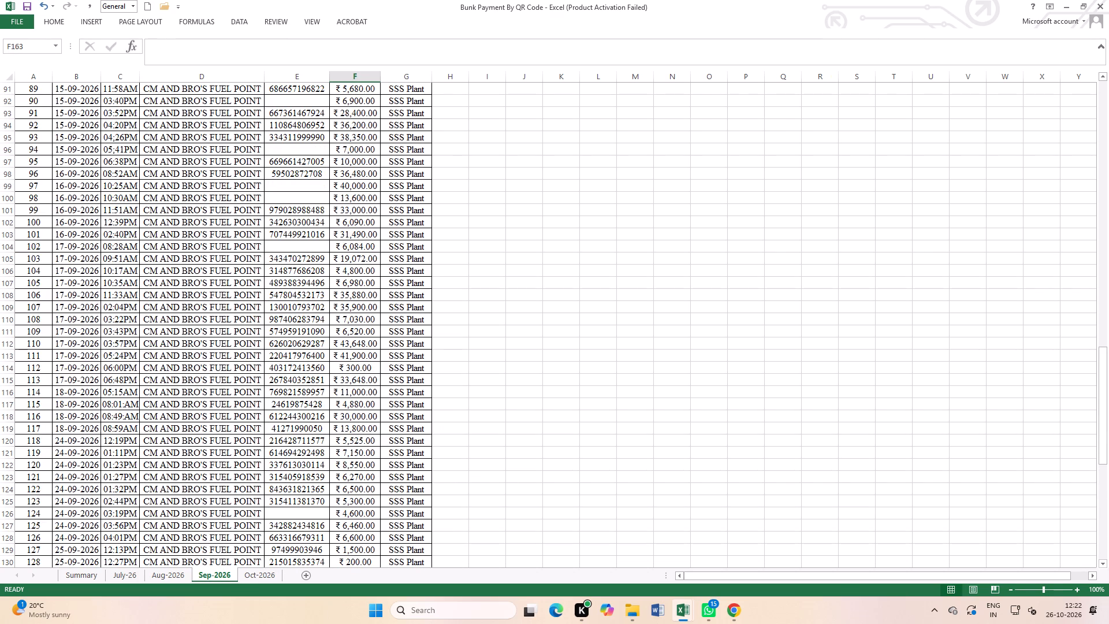
{"action": "scroll", "coordinate": [61, 194], "scroll_direction": "up", "scroll_amount": 1}
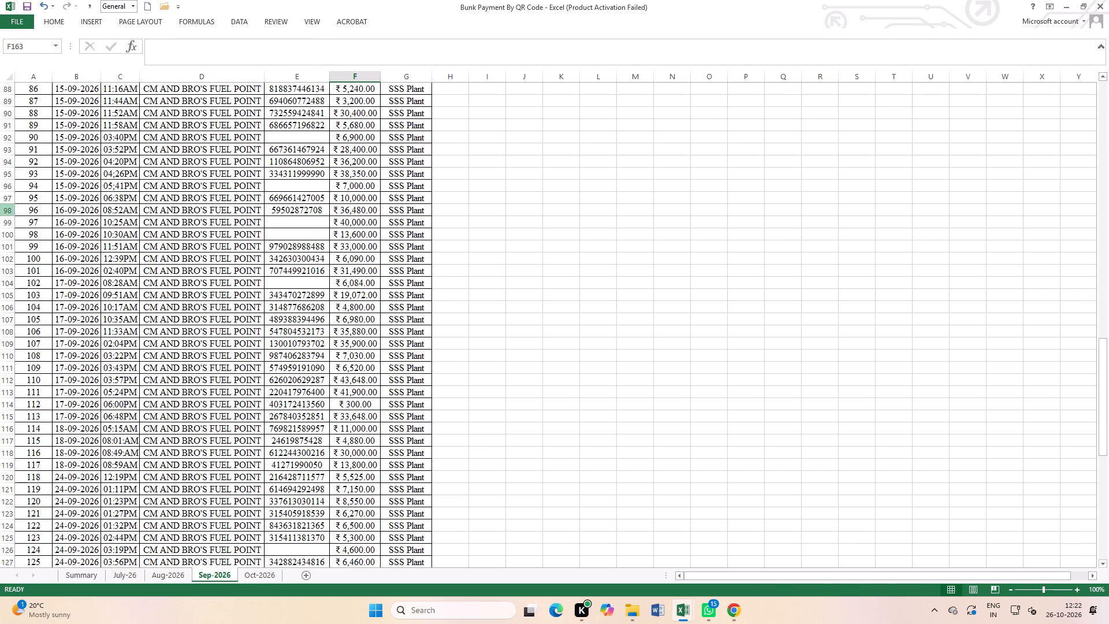
{"action": "left_click", "coordinate": [1, 211]}
{"action": "left_click_drag", "start_coordinate": [366, 209], "coordinate": [349, 452]}
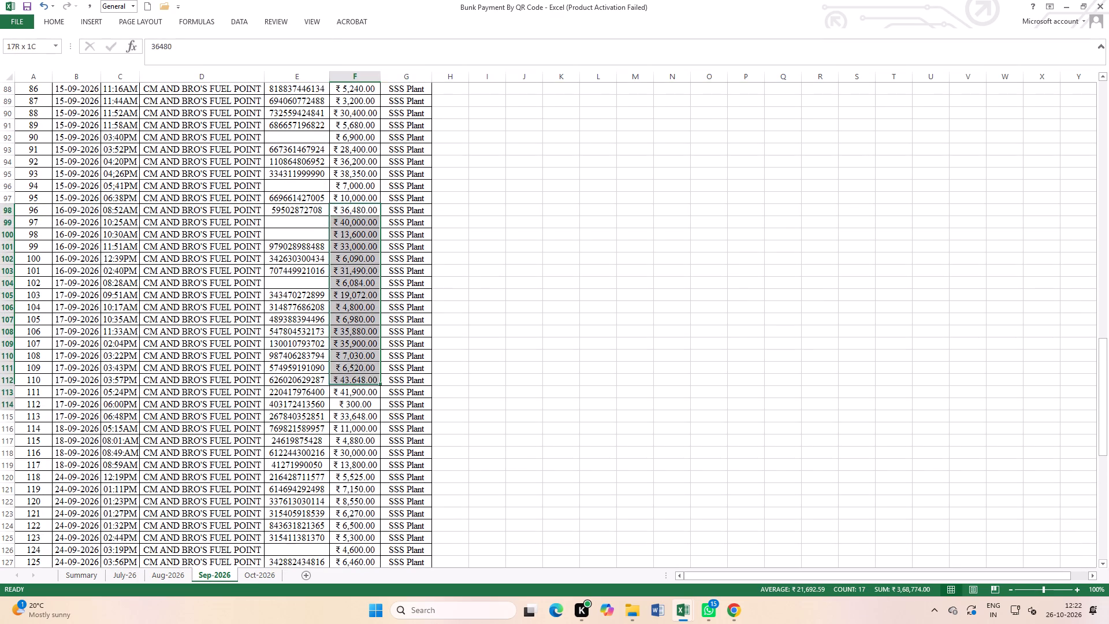
{"action": "left_click_drag", "start_coordinate": [349, 452], "coordinate": [355, 578]}
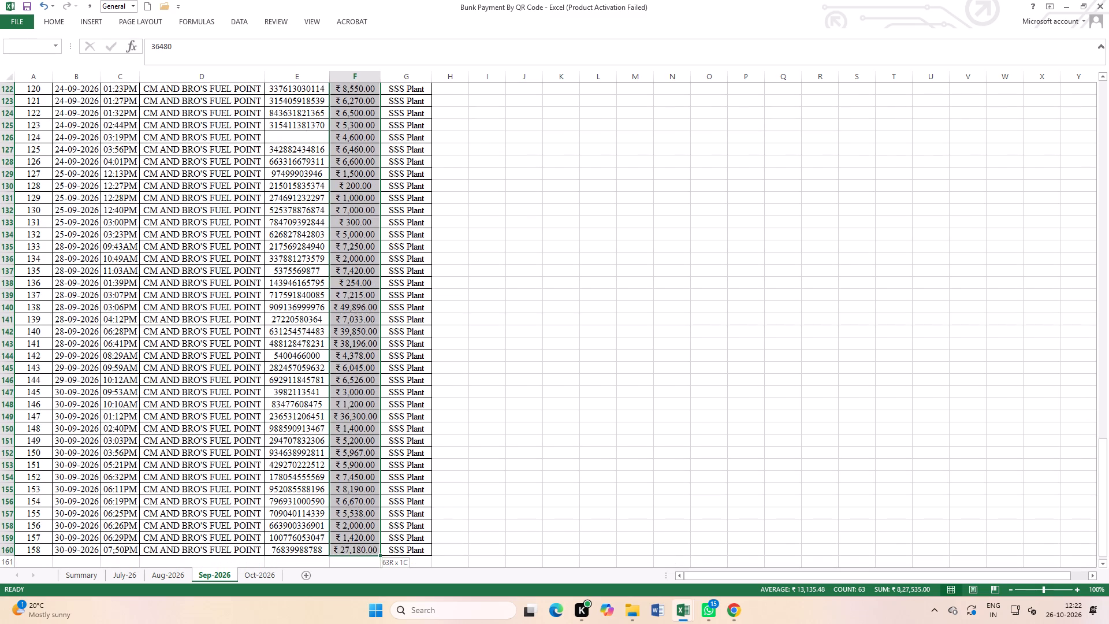
{"action": "left_click_drag", "start_coordinate": [355, 578], "coordinate": [359, 553]}
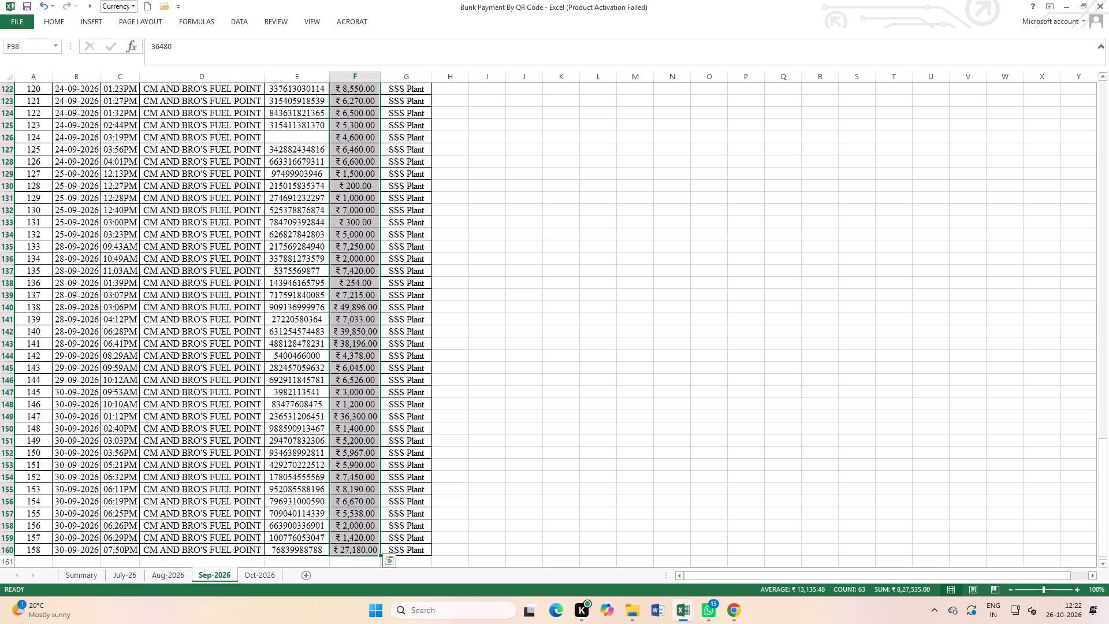
In the Oct-2026 sheet, check the sum of all bunk payment amounts from 01-10-2026 to 25-10-2026.
{"action": "left_click", "coordinate": [255, 581]}
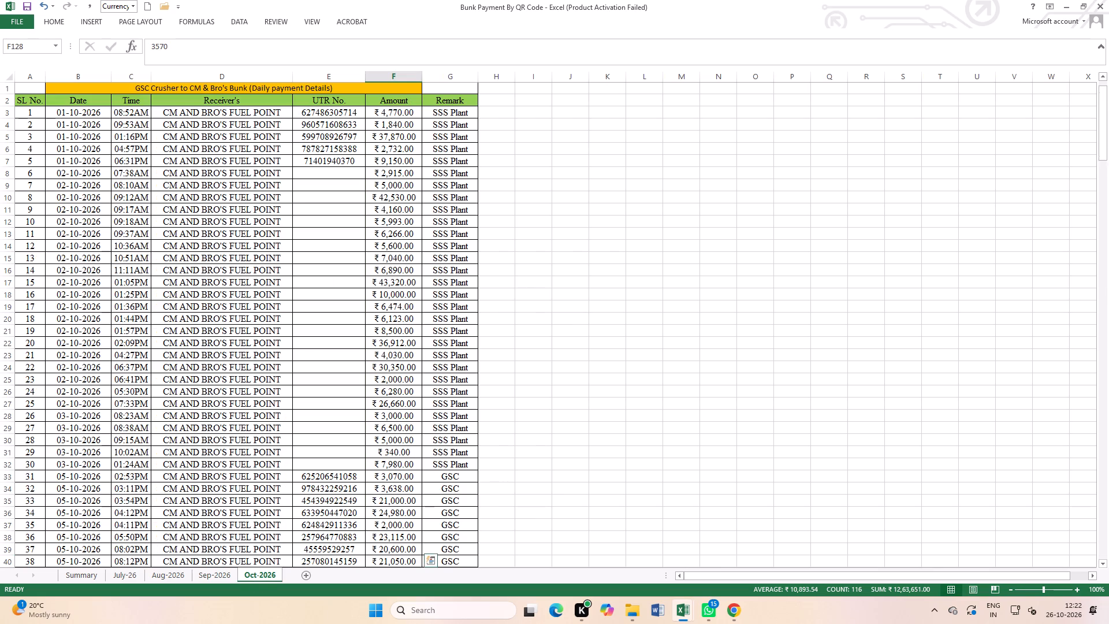
{"action": "scroll", "coordinate": [336, 424], "scroll_direction": "up", "scroll_amount": 5}
{"action": "left_click_drag", "start_coordinate": [396, 115], "coordinate": [402, 623]}
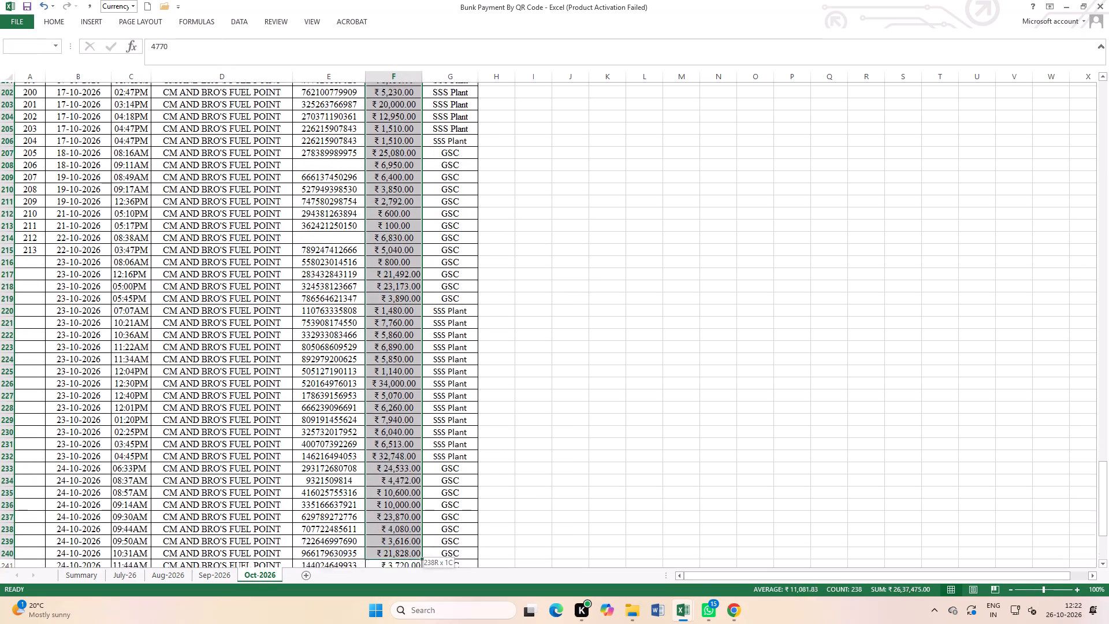
{"action": "left_click_drag", "start_coordinate": [402, 623], "coordinate": [410, 543]}
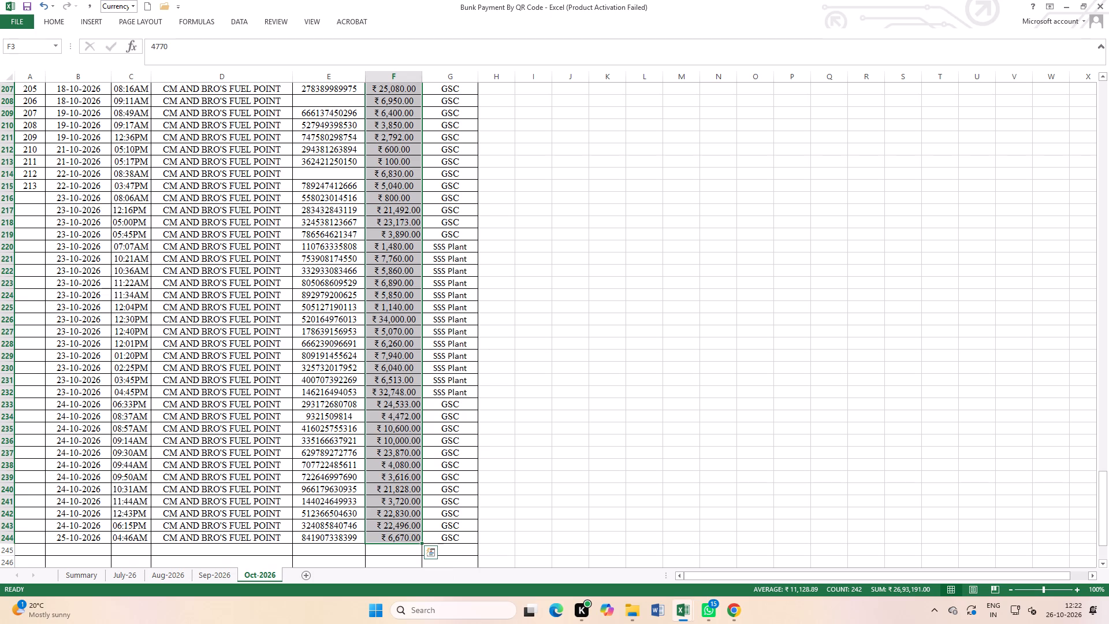
{"action": "scroll", "coordinate": [552, 534], "scroll_direction": "down", "scroll_amount": 4}
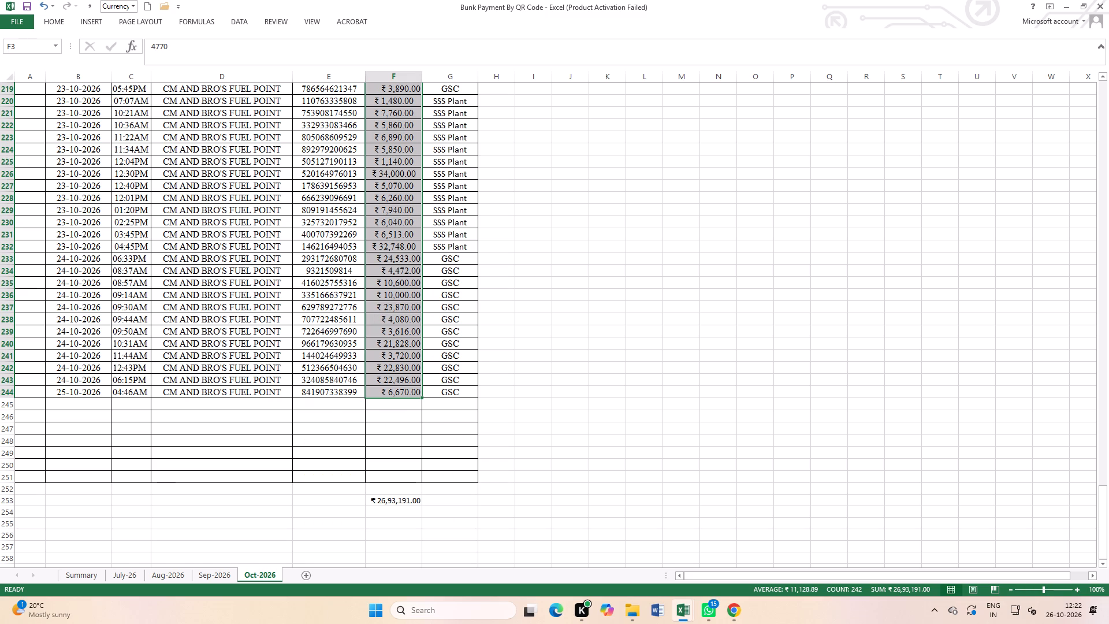
{"action": "left_click", "coordinate": [652, 369]}
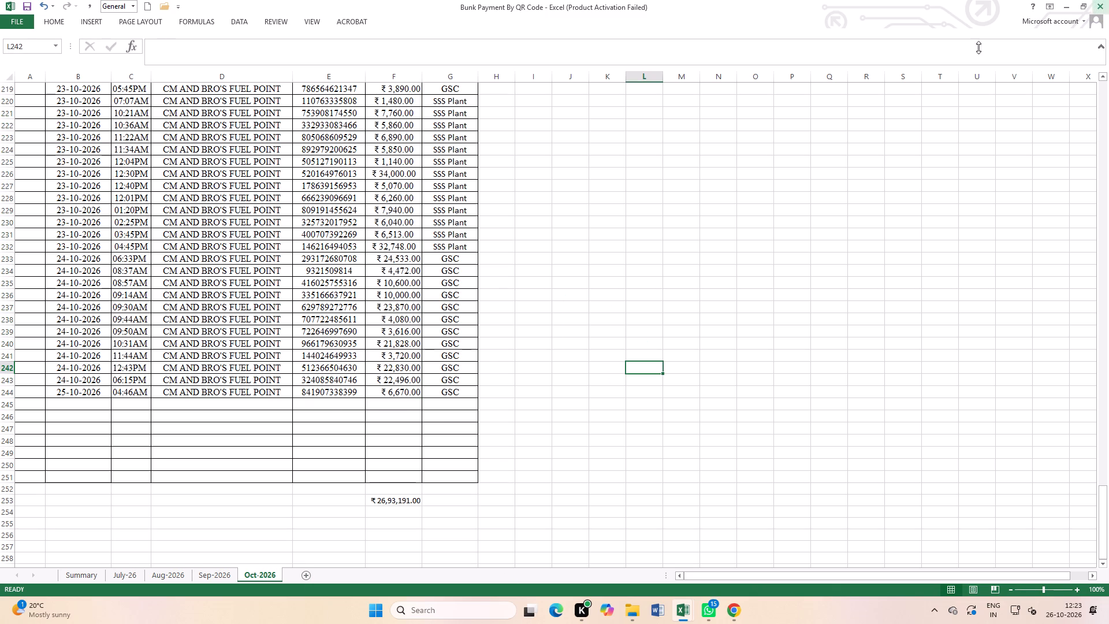
Examine the cash, cheque, material and UPI payments below the purchase tables in DIESEL OCT's Payment details sheet.
{"action": "key", "text": "ctrl+Tab"}
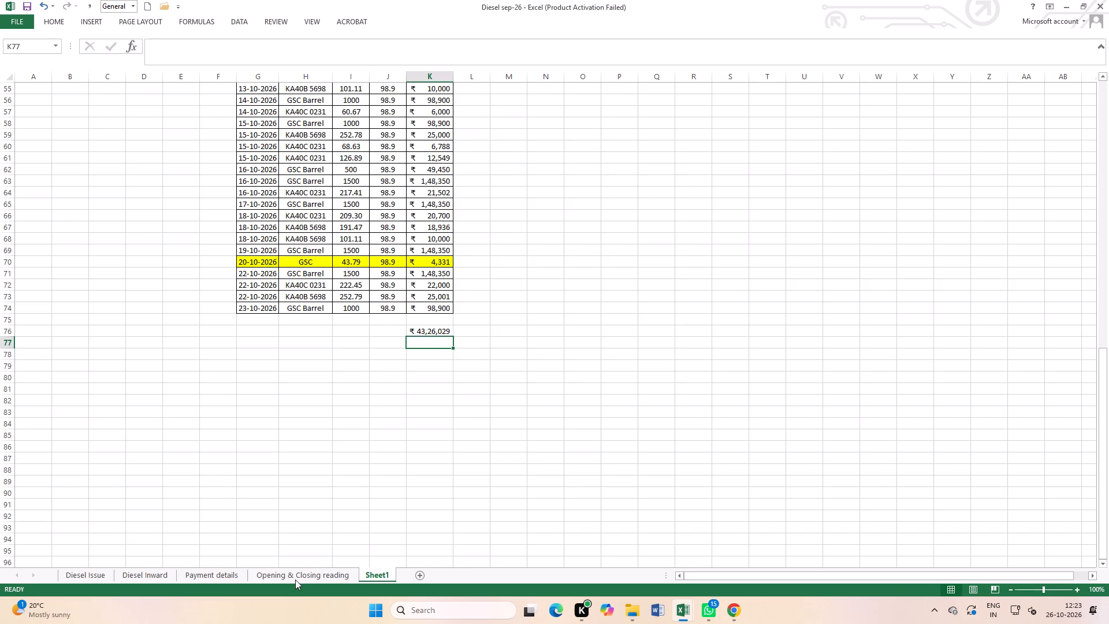
{"action": "key", "text": "ctrl+Tab"}
{"action": "key", "text": "ctrl+Tab"}
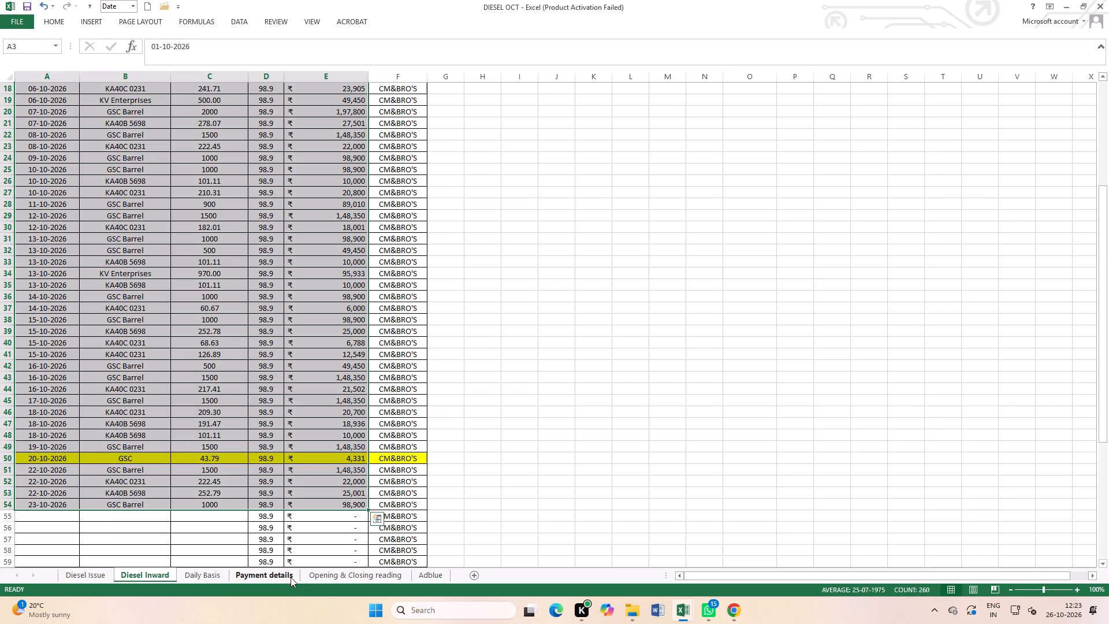
{"action": "left_click", "coordinate": [275, 578]}
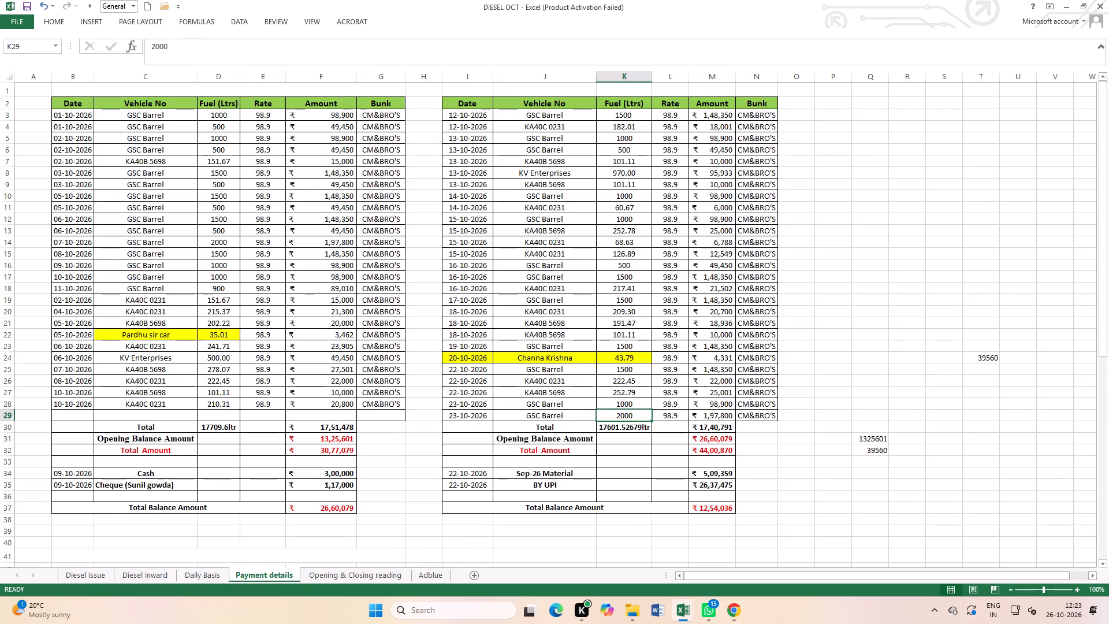
{"action": "scroll", "coordinate": [389, 410], "scroll_direction": "down", "scroll_amount": 1}
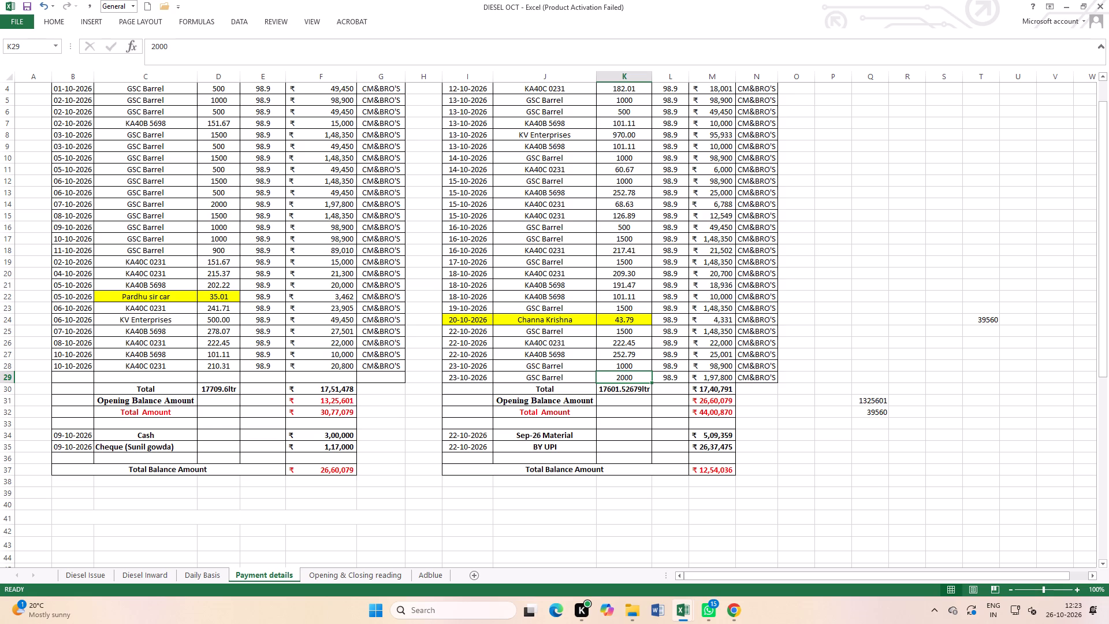
Enter the September and October QR payment sums, 827535 and 2693191, in cells P63 and P64 of Diesel sep-26's Sheet1.
{"action": "key", "text": "ctrl+Tab"}
{"action": "key", "text": "ctrl+Tab"}
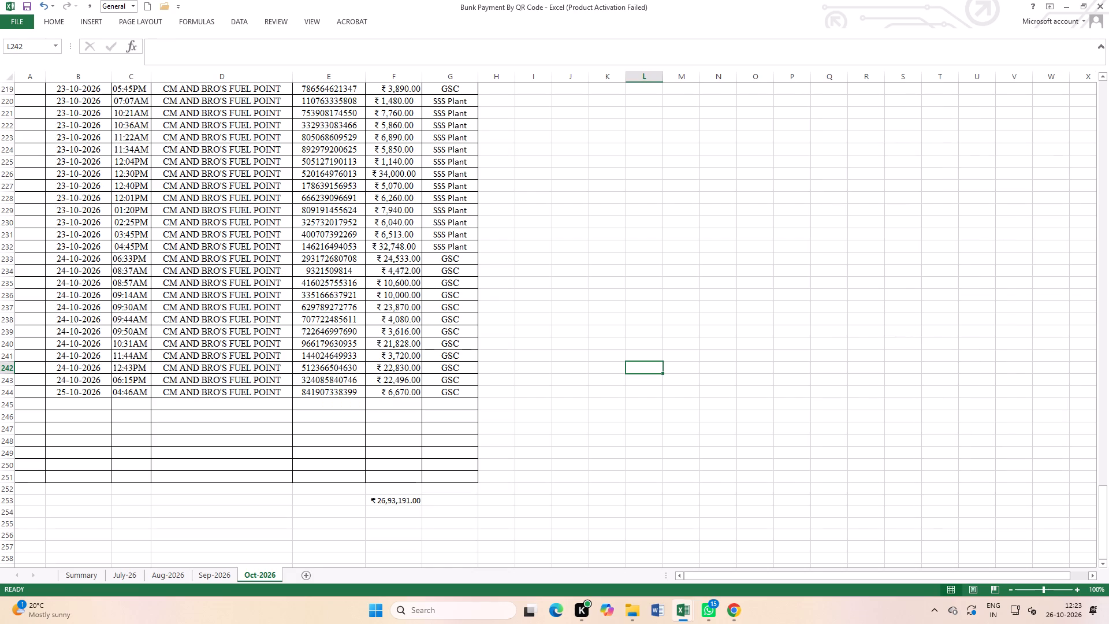
{"action": "key", "text": "ctrl+Tab"}
{"action": "key", "text": "ctrl+Tab"}
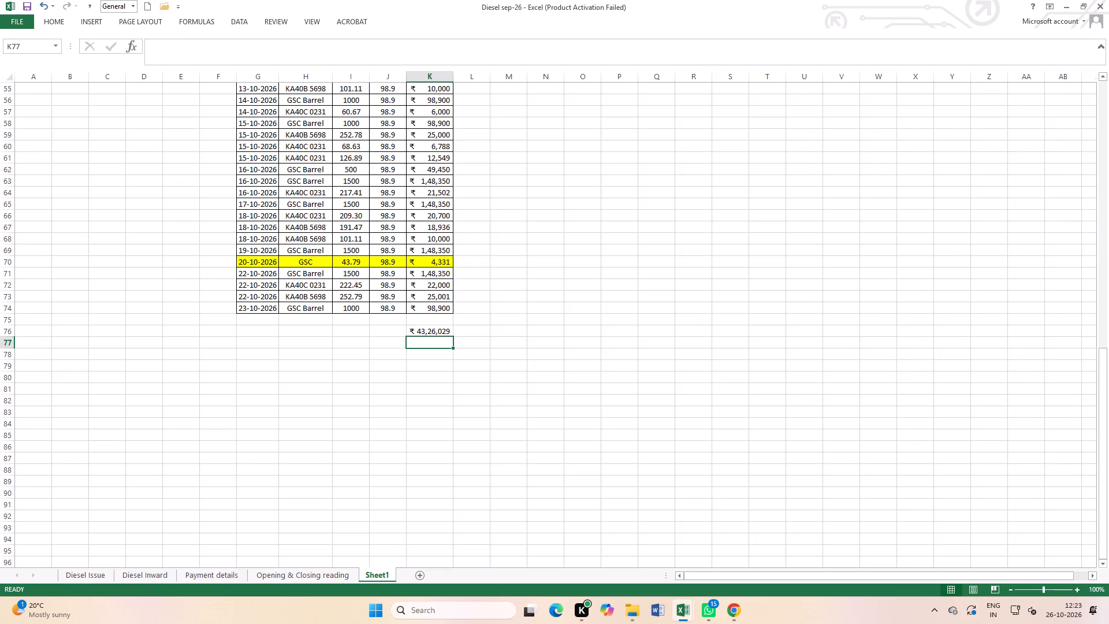
{"action": "scroll", "coordinate": [362, 128], "scroll_direction": "up", "scroll_amount": 3}
{"action": "left_click", "coordinate": [604, 217]}
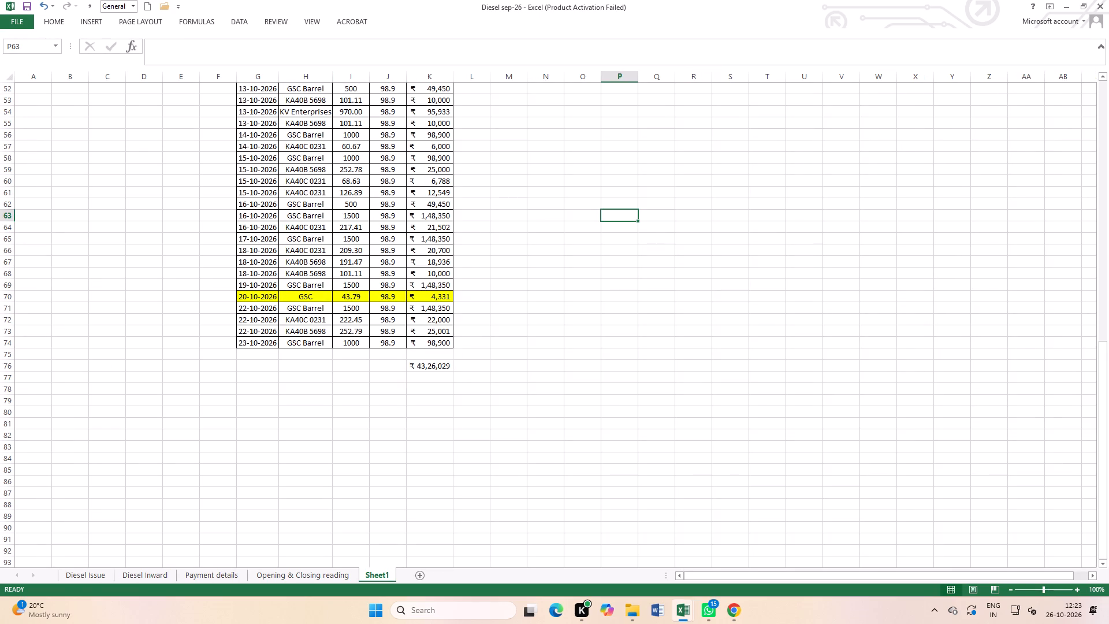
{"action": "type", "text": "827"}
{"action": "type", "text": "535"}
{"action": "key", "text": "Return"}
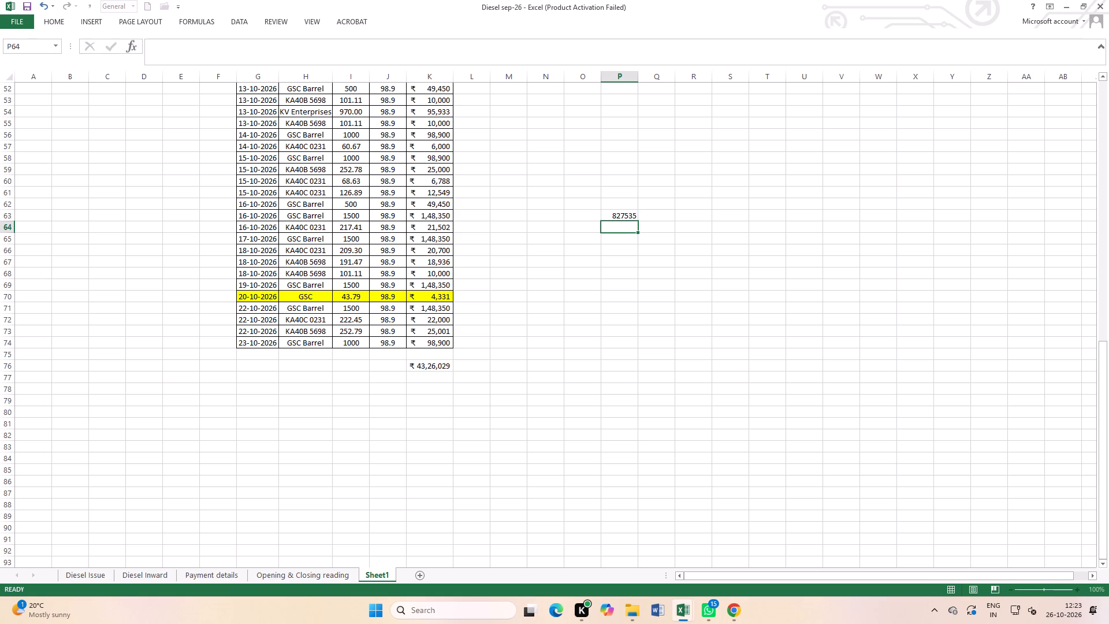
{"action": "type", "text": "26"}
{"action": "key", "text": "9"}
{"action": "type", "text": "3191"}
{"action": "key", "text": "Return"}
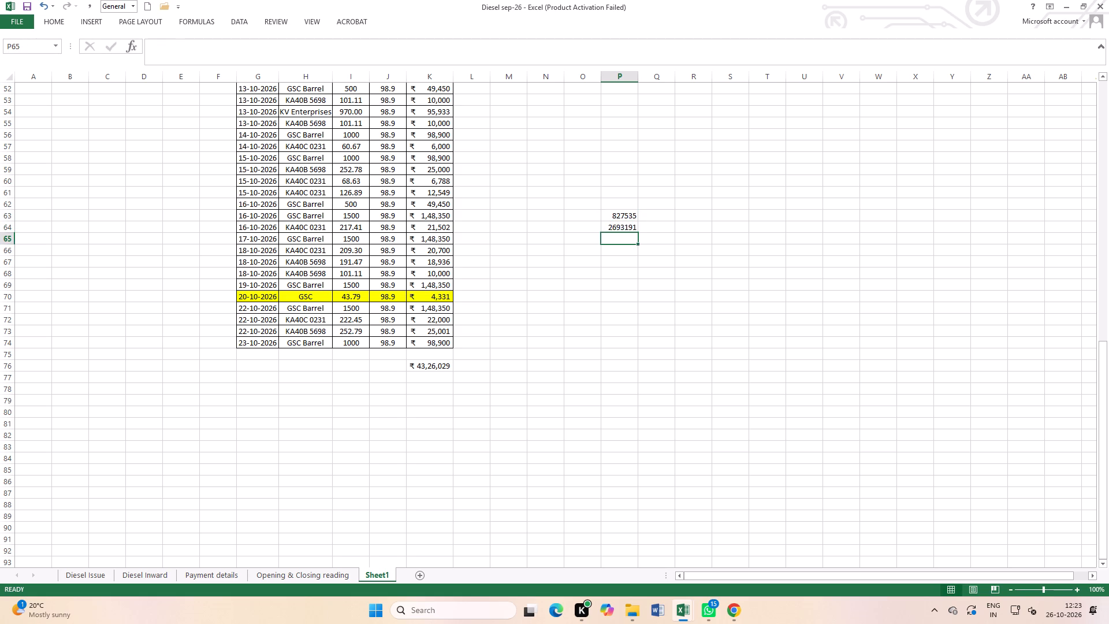
Continue the payment list in Sheet1 by entering 509359, 117000 and 100000 in cells P65 to P67.
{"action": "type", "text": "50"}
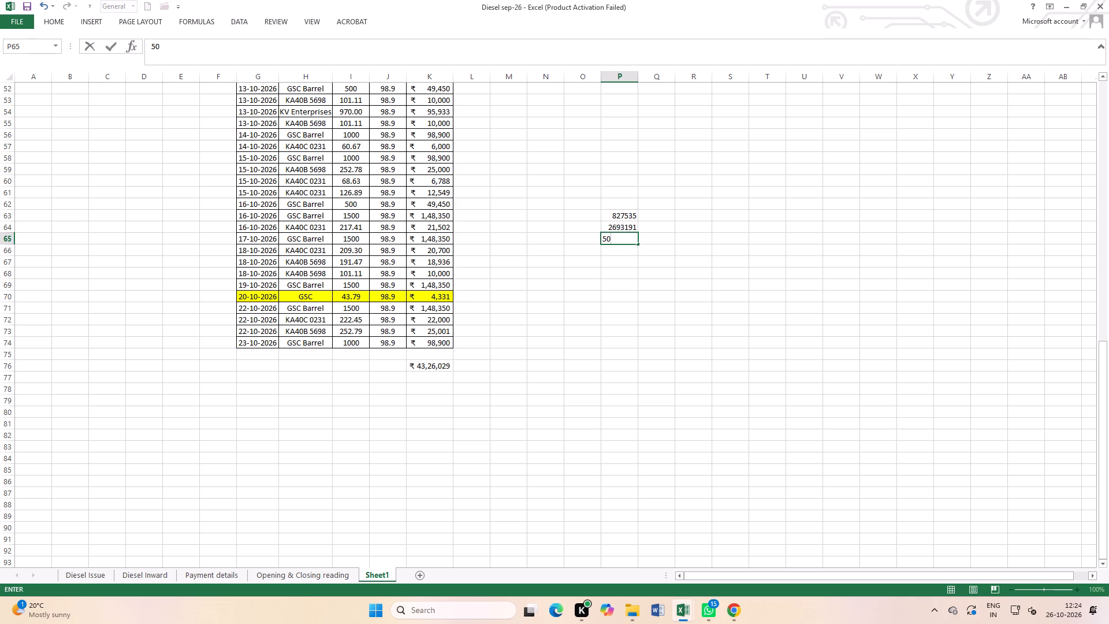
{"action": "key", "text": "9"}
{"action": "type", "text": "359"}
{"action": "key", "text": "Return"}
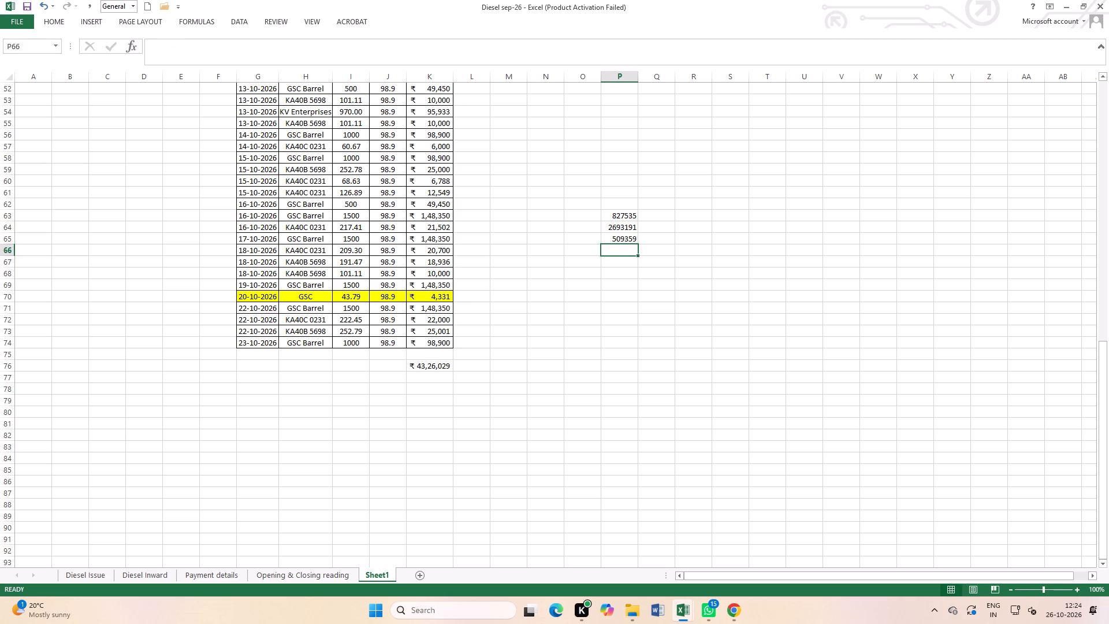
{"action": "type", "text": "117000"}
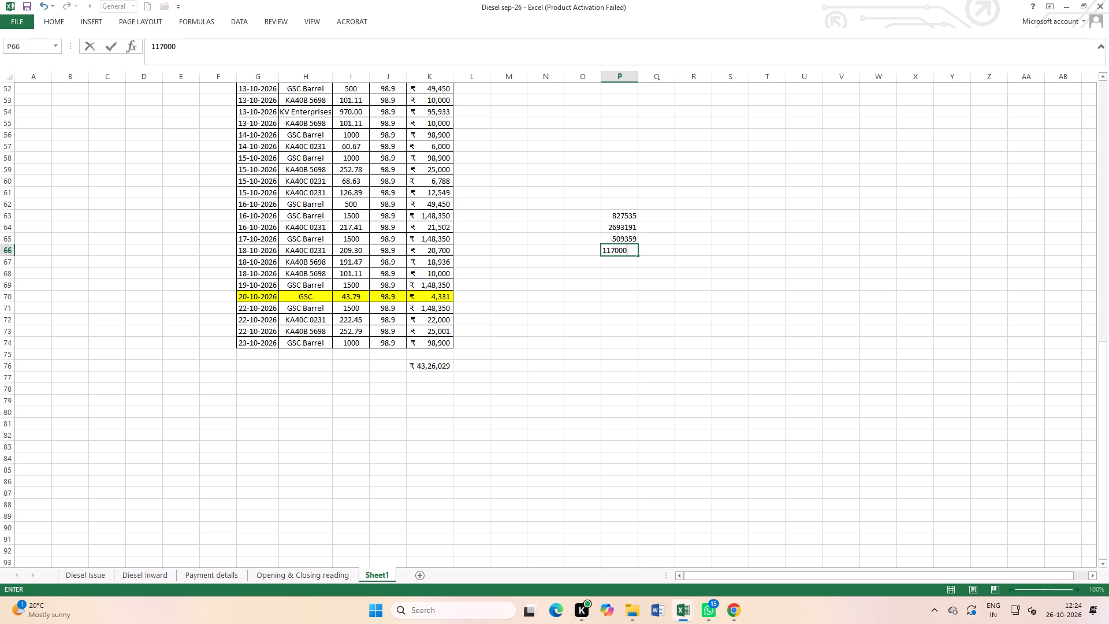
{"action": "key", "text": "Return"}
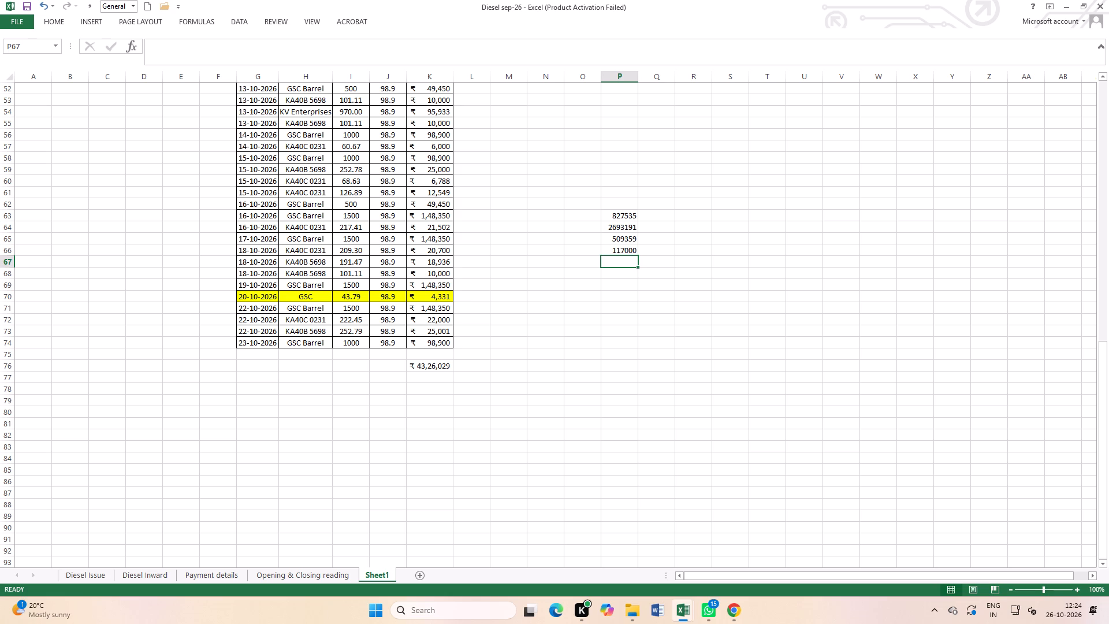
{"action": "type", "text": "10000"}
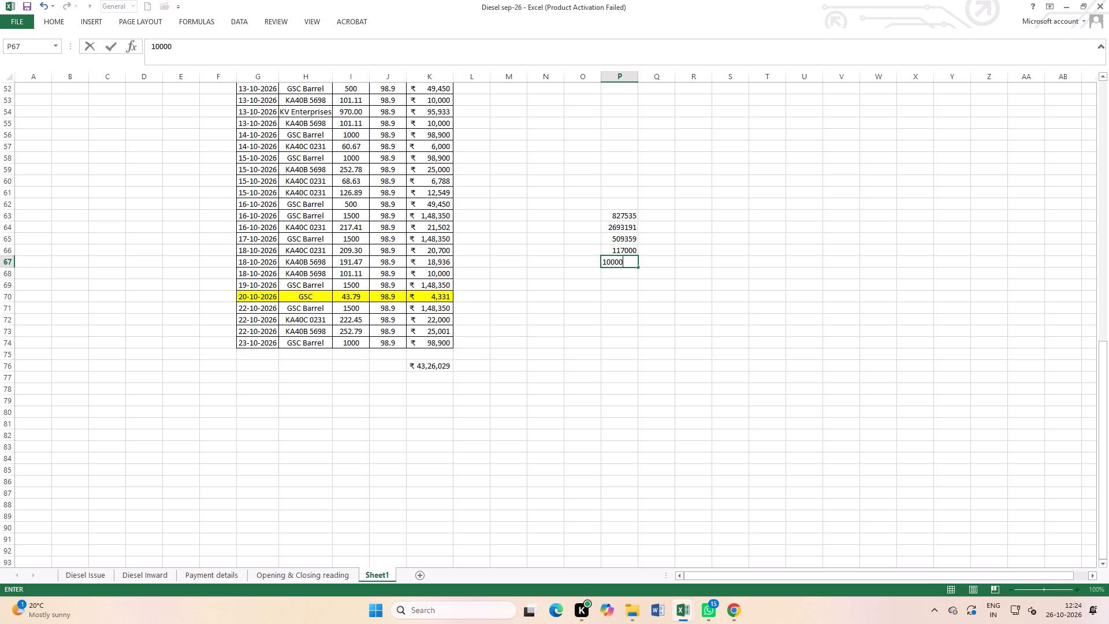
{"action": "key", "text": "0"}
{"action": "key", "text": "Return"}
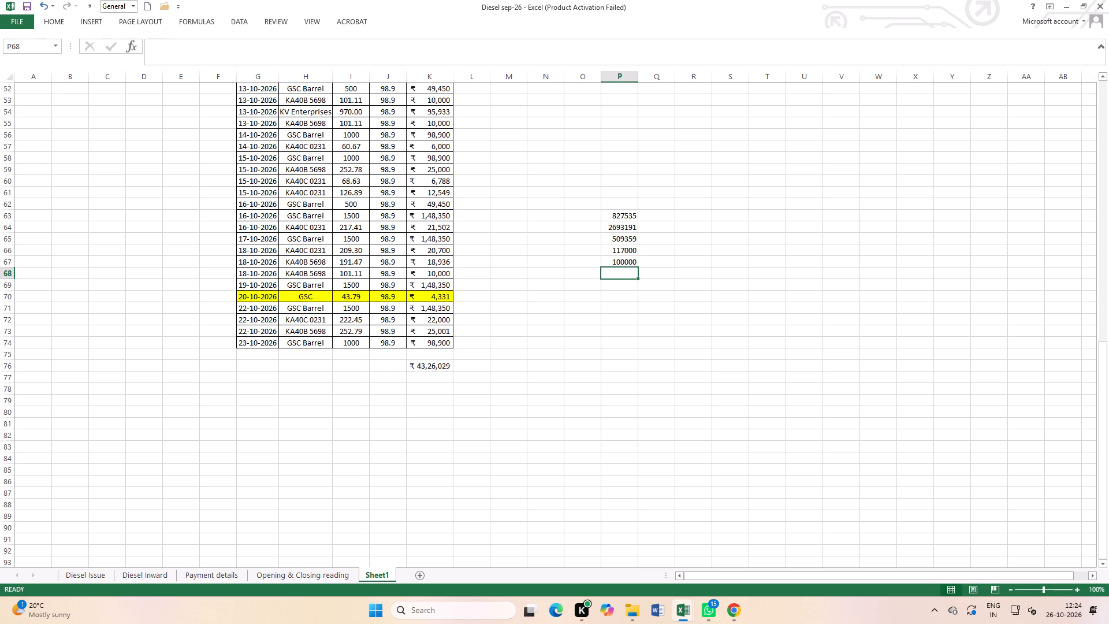
Add the payments 300000 and 155000 to the list in cells P68 and P69.
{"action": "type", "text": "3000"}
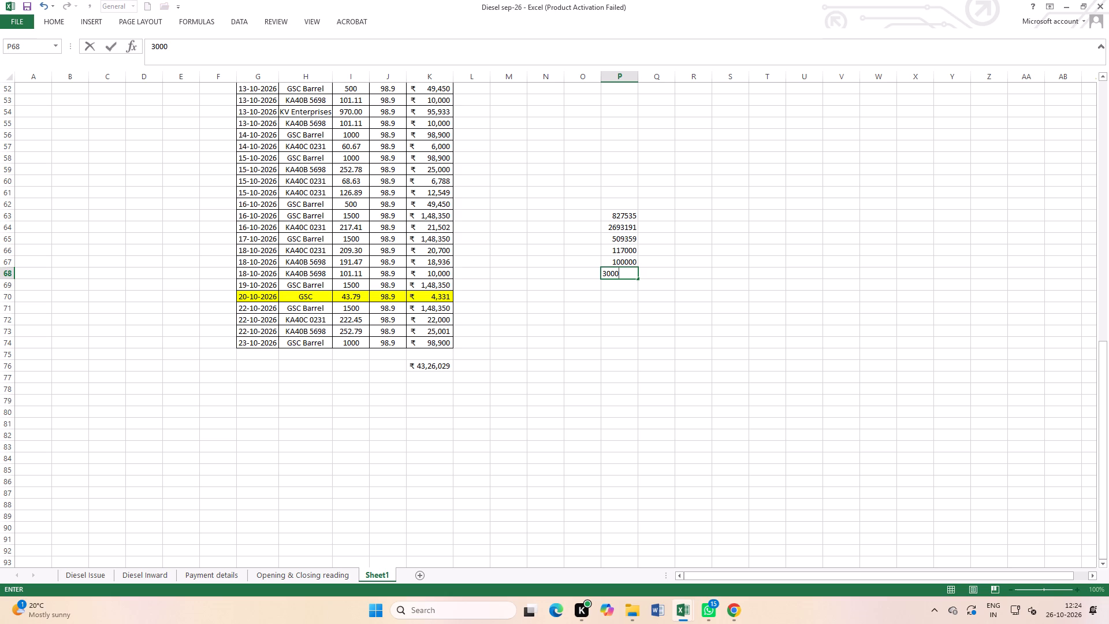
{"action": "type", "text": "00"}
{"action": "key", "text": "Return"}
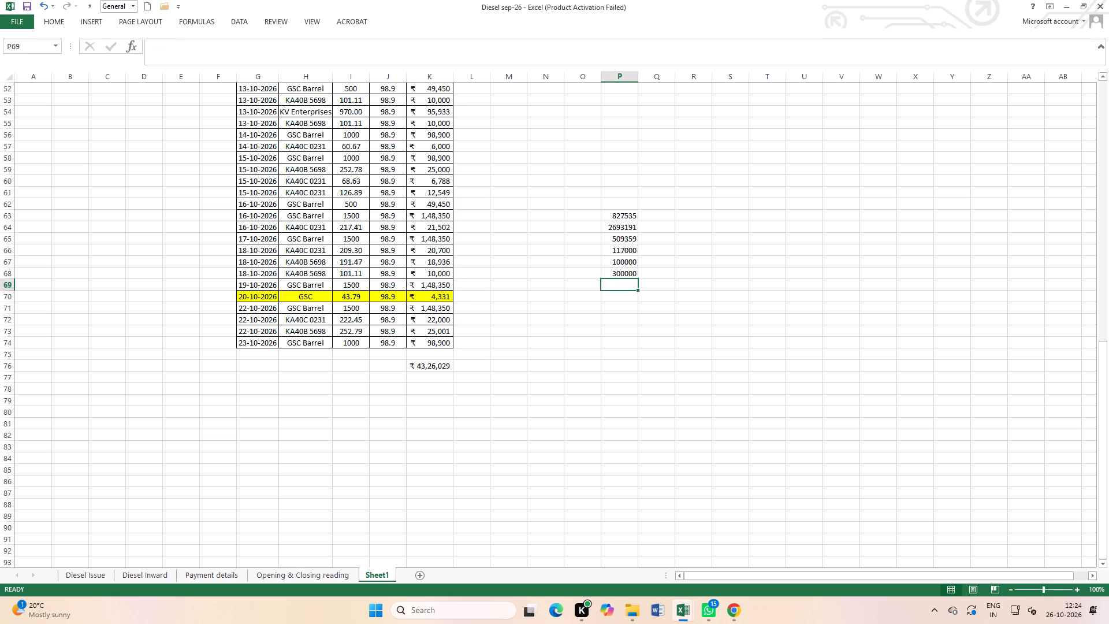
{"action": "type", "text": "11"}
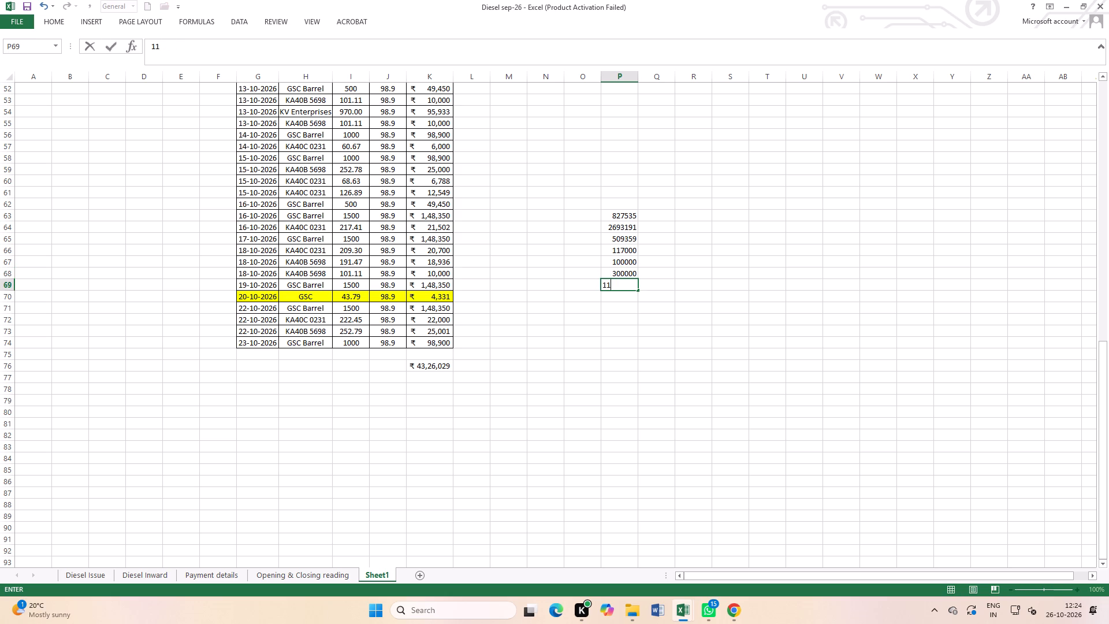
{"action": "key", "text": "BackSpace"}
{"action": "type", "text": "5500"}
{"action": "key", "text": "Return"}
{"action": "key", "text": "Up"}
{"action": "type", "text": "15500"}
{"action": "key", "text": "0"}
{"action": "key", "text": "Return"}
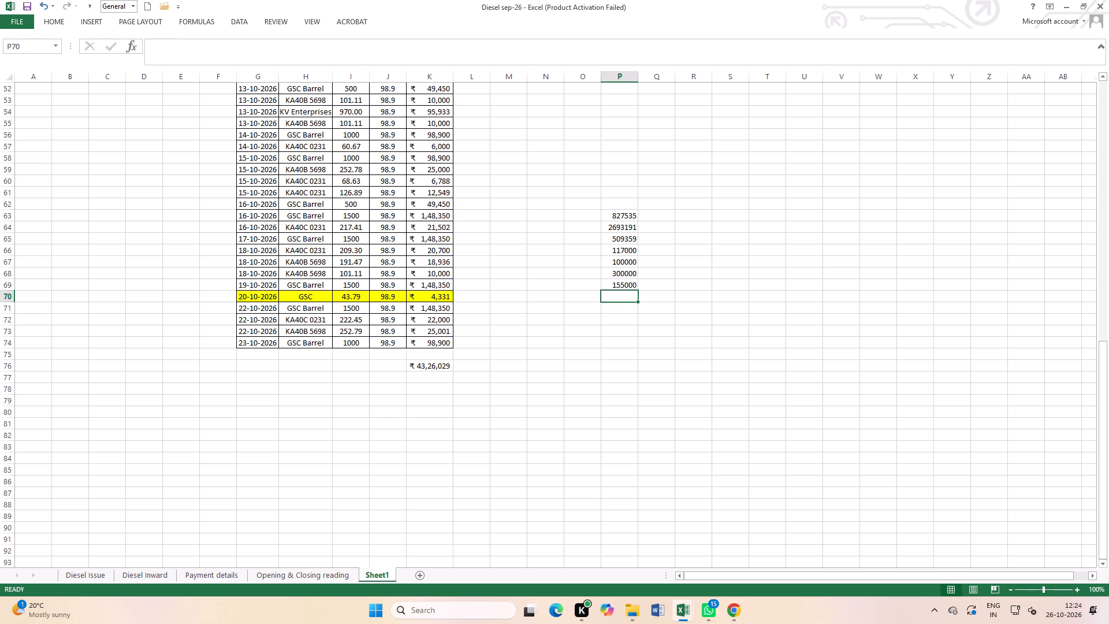
Total the listed payments P63:P69 with a SUM formula in cell P70.
{"action": "left_click", "coordinate": [46, 18]}
{"action": "left_click", "coordinate": [946, 37]}
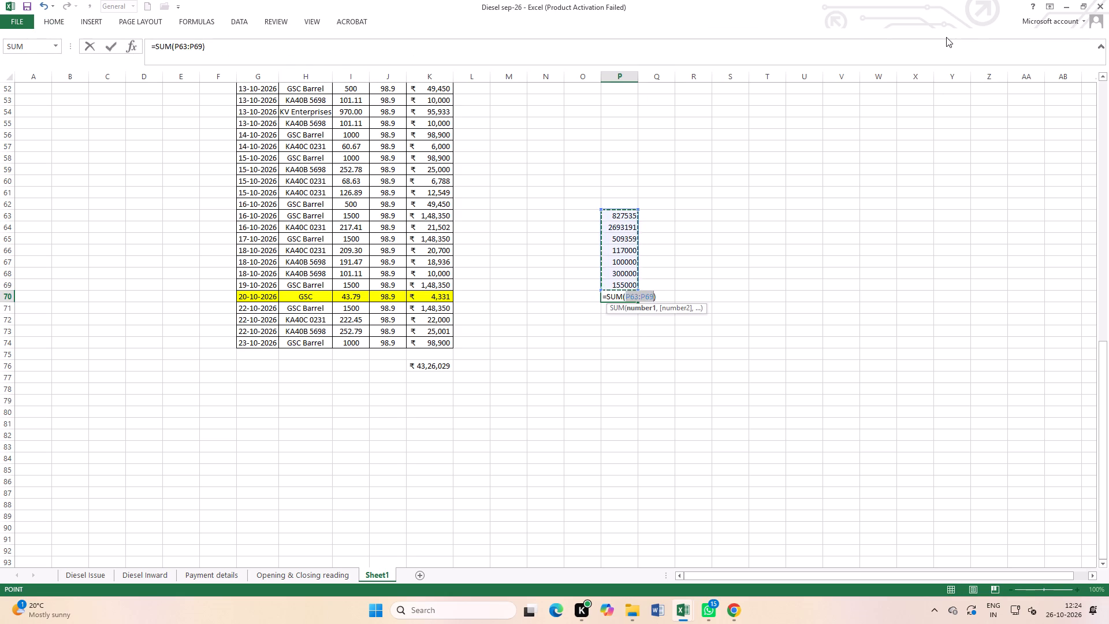
{"action": "key", "text": "Return"}
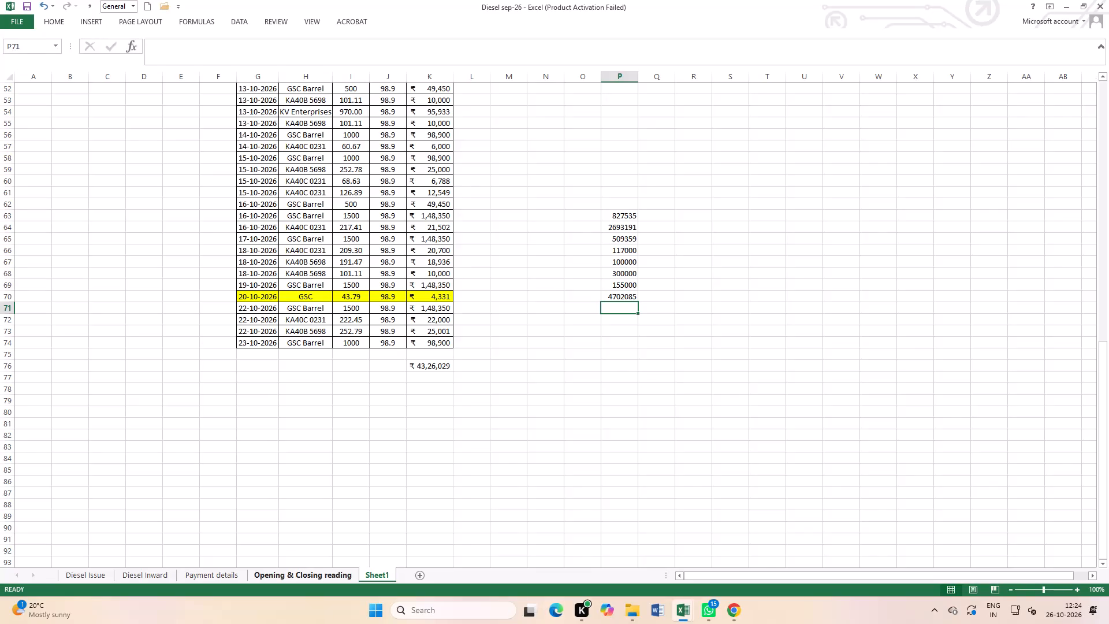
Enter 1418041 in cell K77, directly below the diesel purchase total.
{"action": "left_click", "coordinate": [425, 378]}
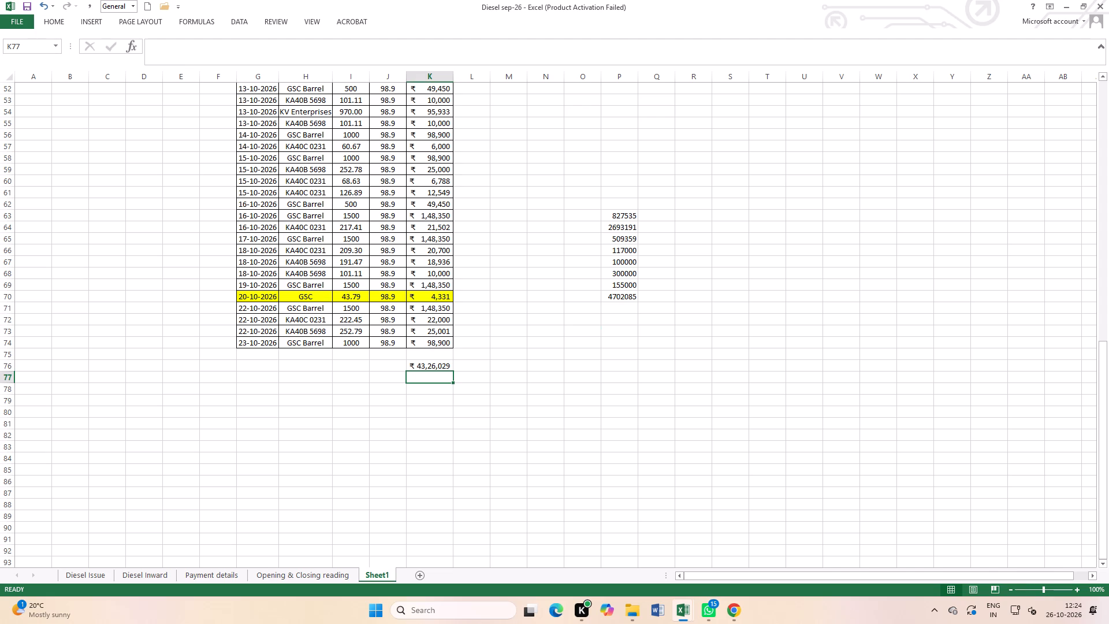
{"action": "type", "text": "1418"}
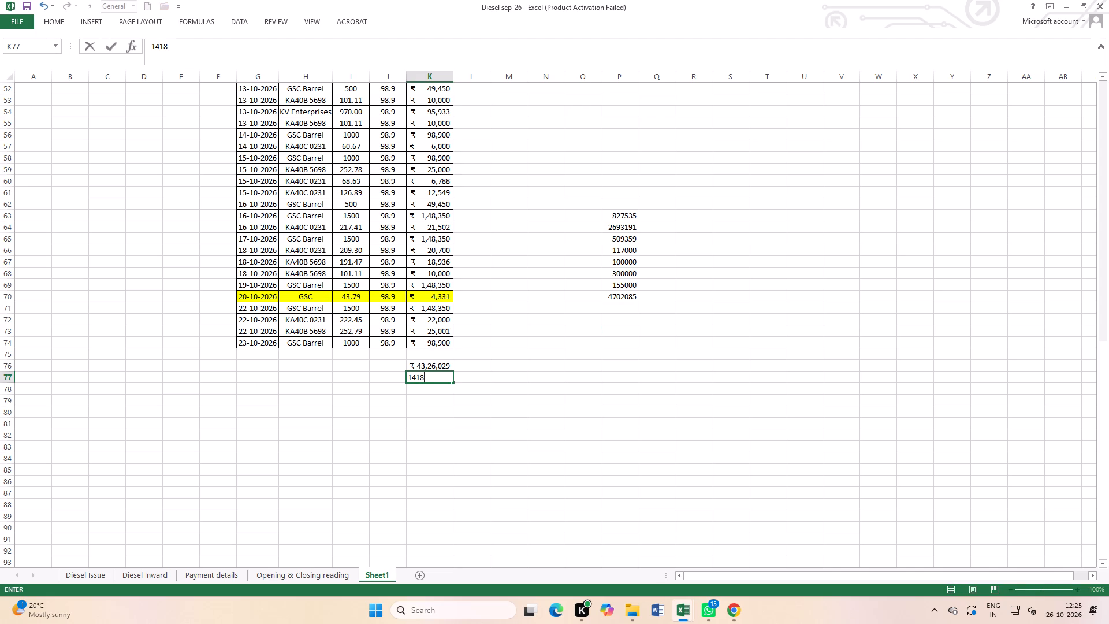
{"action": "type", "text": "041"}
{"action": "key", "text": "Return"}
Enter the combined sum of K76:K77 as -5744070 in cell P71 and check its sum with the payments total in P70.
{"action": "left_click_drag", "start_coordinate": [427, 371], "coordinate": [433, 386]}
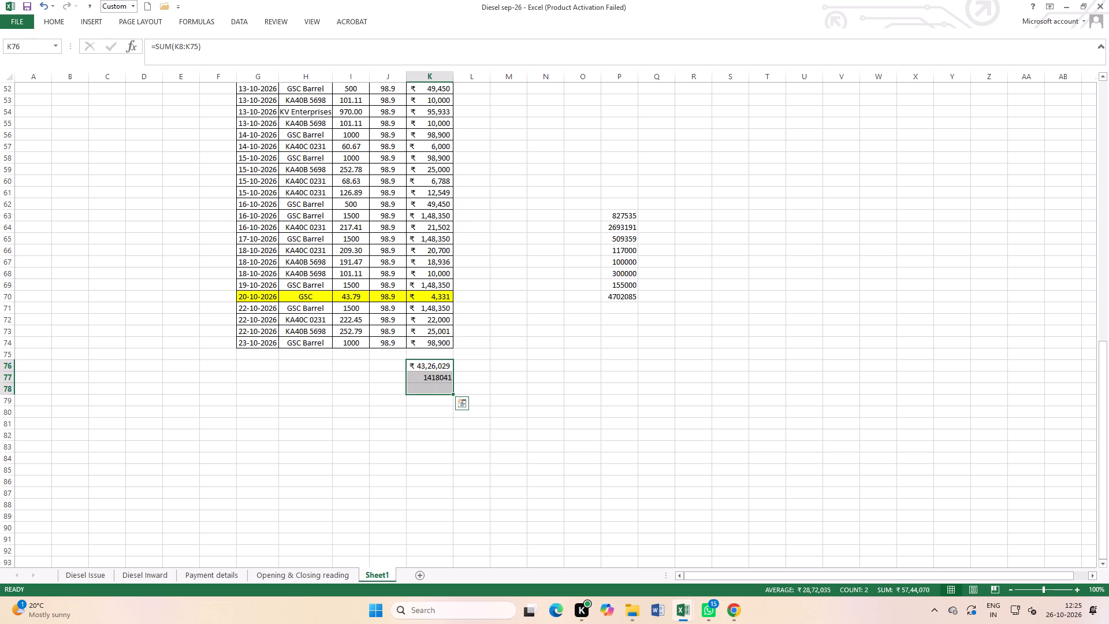
{"action": "left_click", "coordinate": [623, 309]}
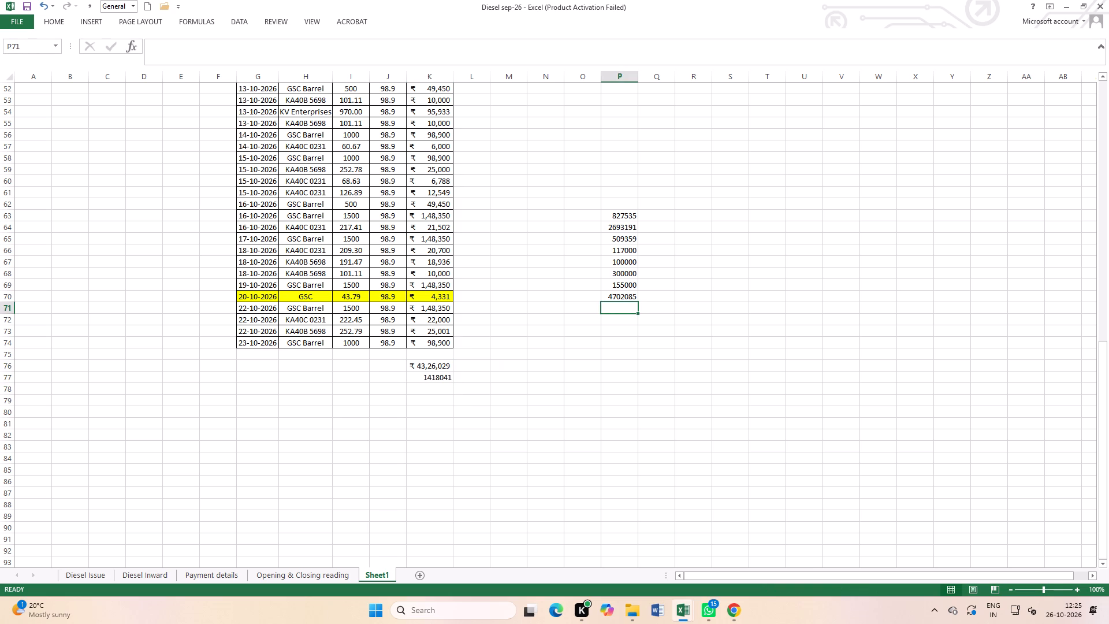
{"action": "key", "text": "minus"}
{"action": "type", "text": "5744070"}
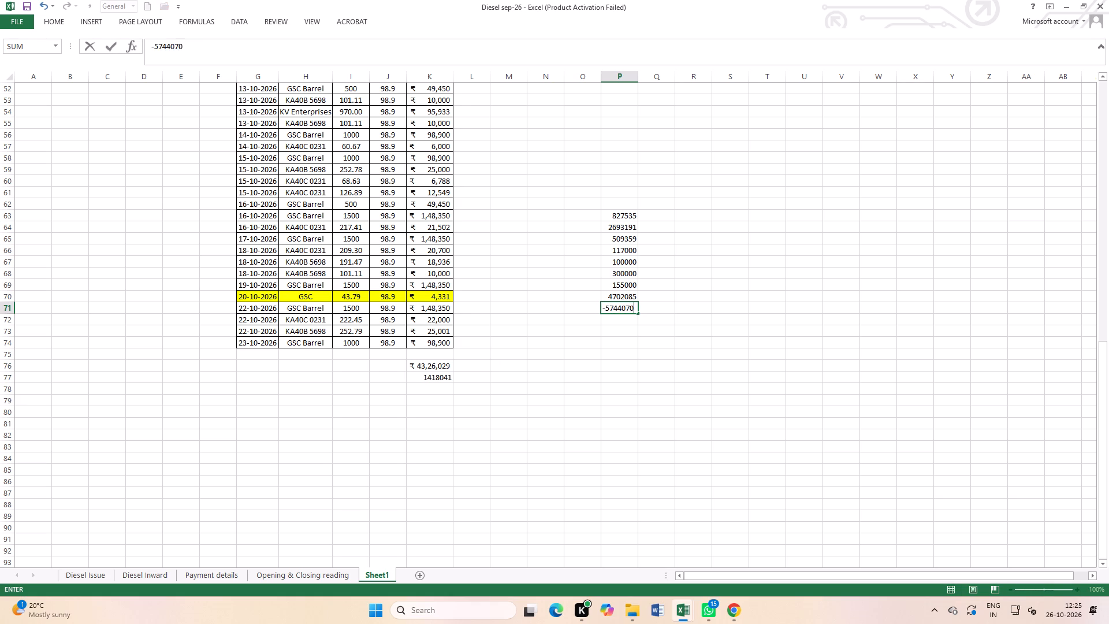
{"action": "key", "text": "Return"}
{"action": "left_click_drag", "start_coordinate": [626, 295], "coordinate": [627, 307]}
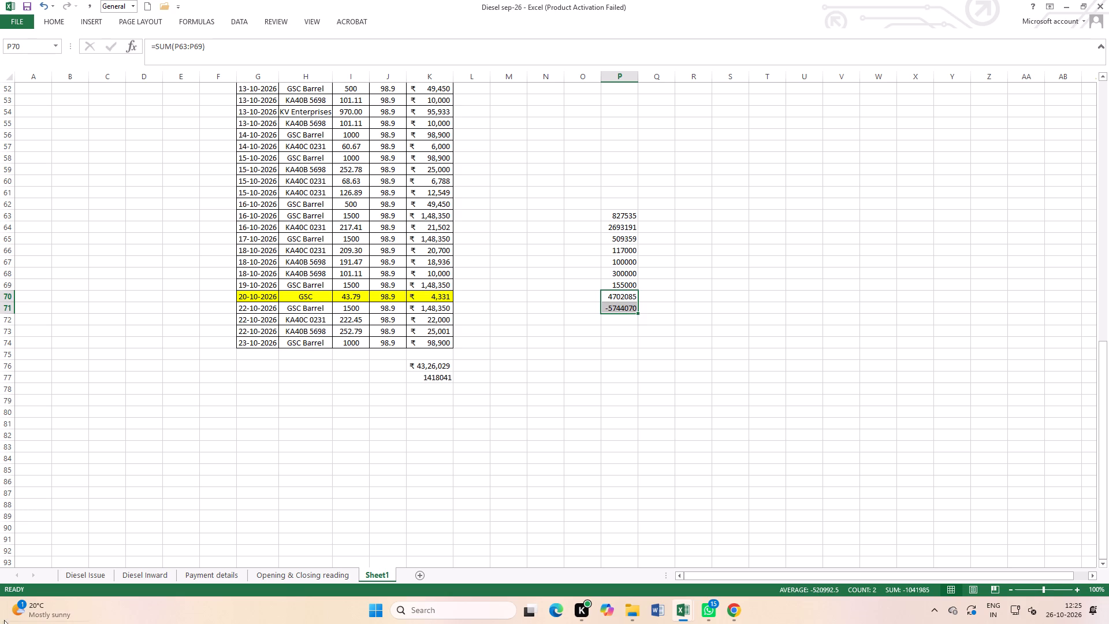
In DIESEL OCT's Payment details sheet, set the BY UPI amount dated 22-10-2026 to 2693191.
{"action": "left_click", "coordinate": [286, 579]}
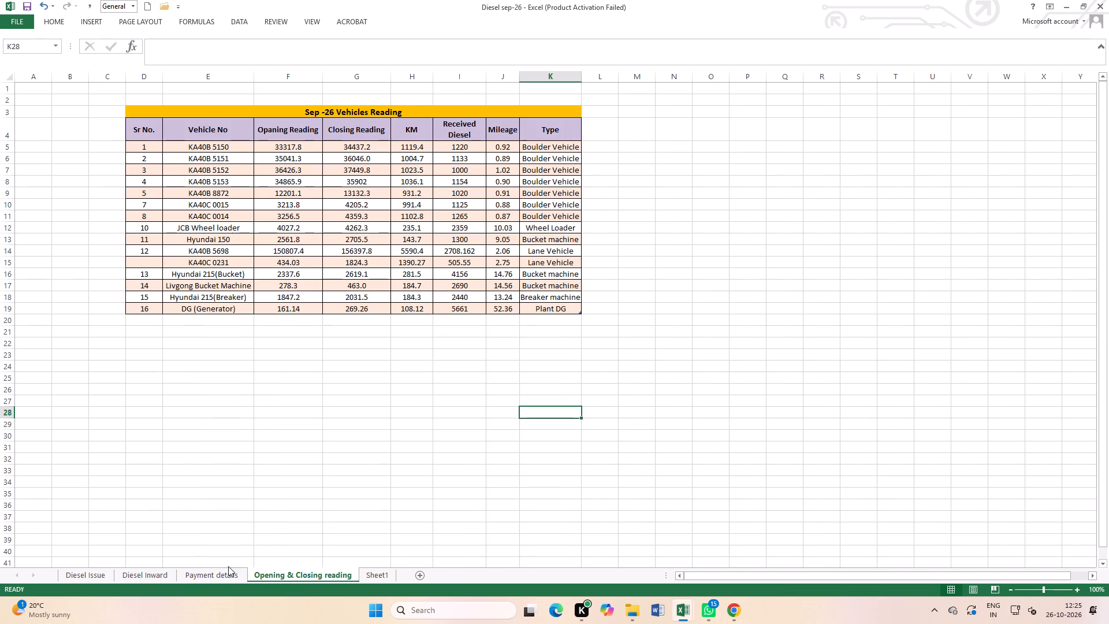
{"action": "left_click", "coordinate": [214, 582]}
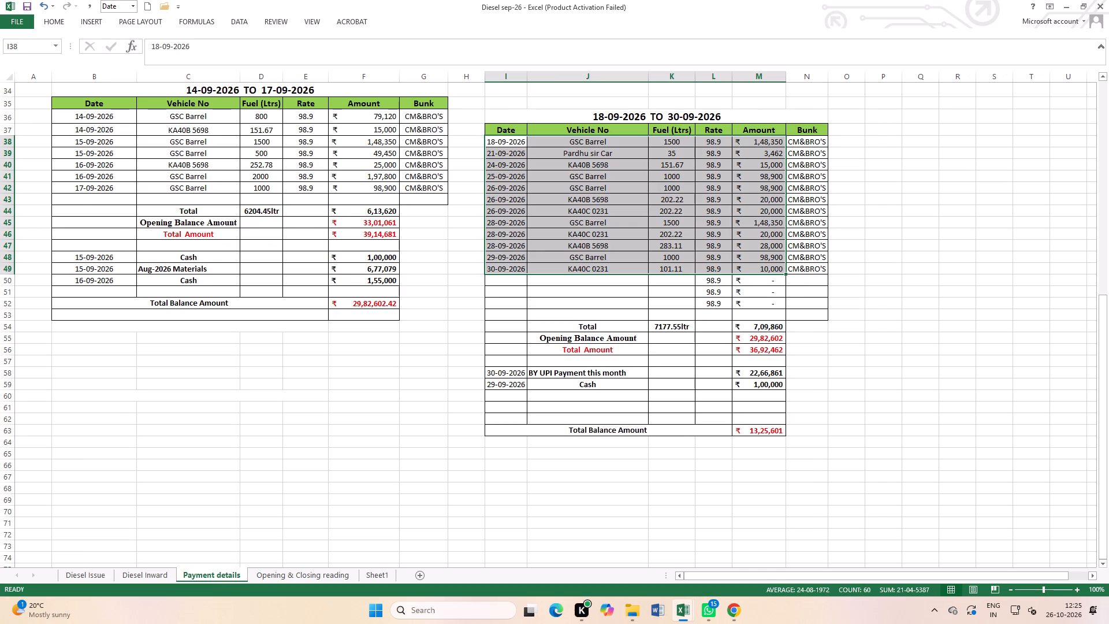
{"action": "key", "text": "ctrl+Tab"}
{"action": "key", "text": "ctrl+Tab"}
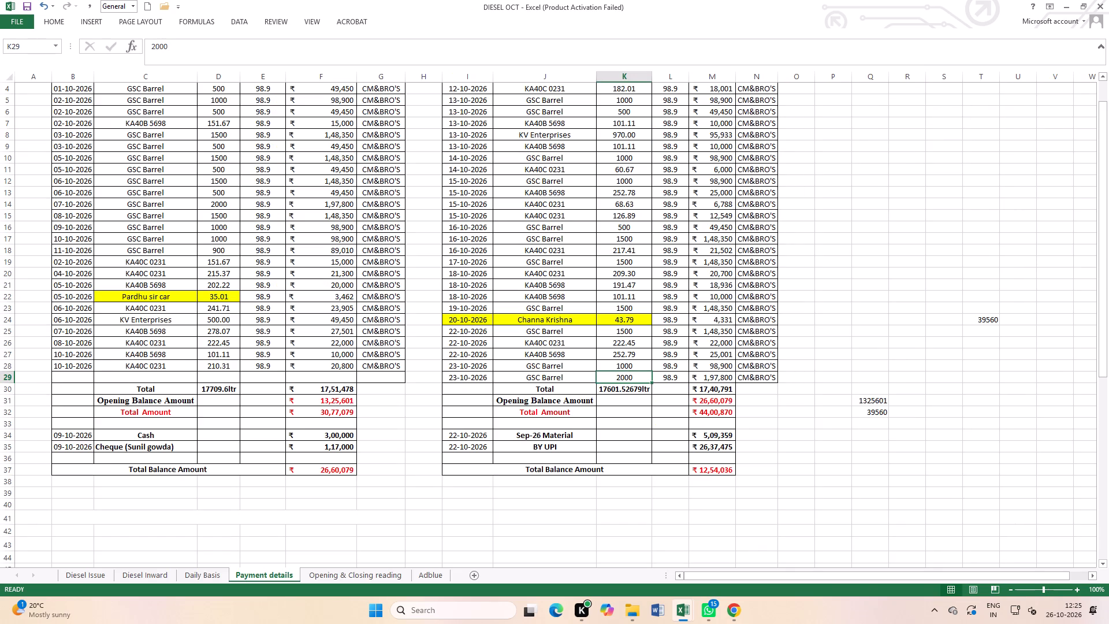
{"action": "left_click", "coordinate": [720, 448]}
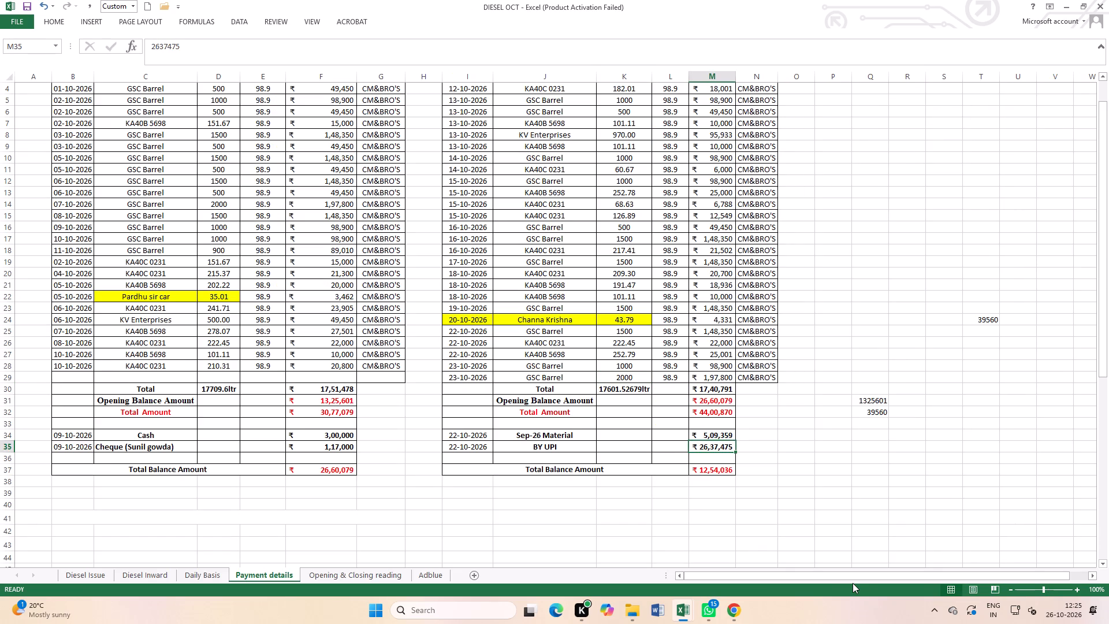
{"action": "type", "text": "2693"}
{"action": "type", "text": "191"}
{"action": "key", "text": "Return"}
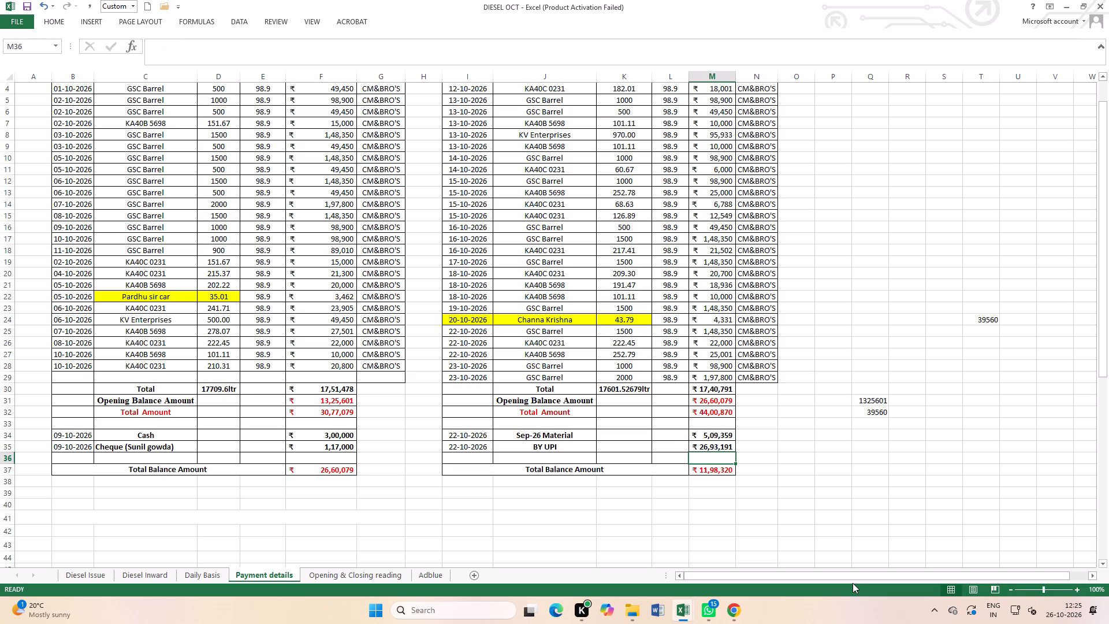
Enter a further payment of 70000 in cell M36, below the BY UPI amount.
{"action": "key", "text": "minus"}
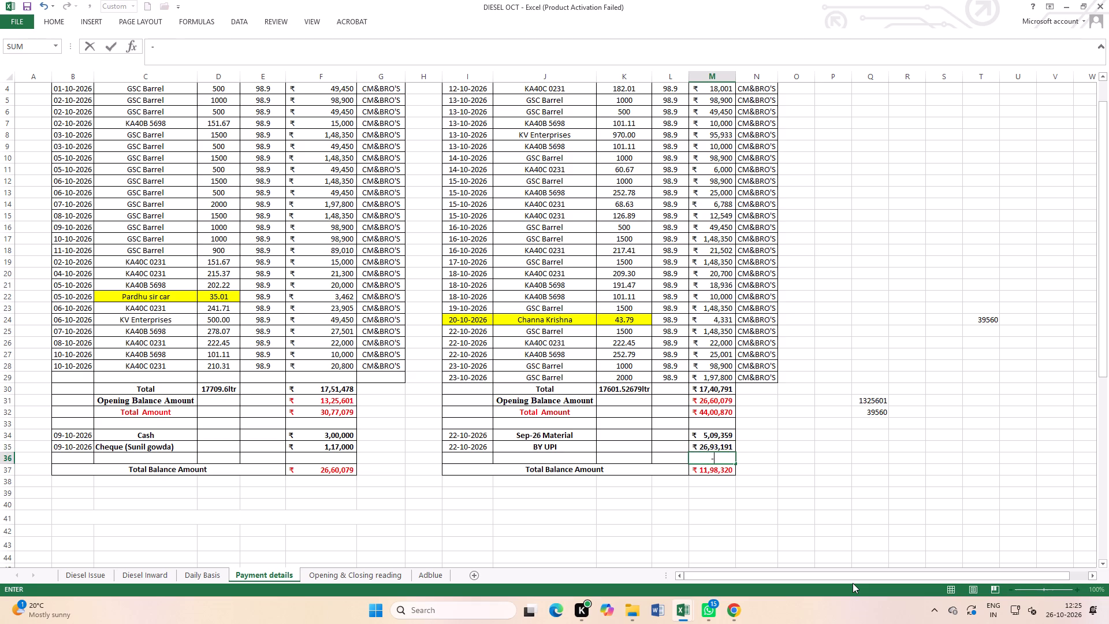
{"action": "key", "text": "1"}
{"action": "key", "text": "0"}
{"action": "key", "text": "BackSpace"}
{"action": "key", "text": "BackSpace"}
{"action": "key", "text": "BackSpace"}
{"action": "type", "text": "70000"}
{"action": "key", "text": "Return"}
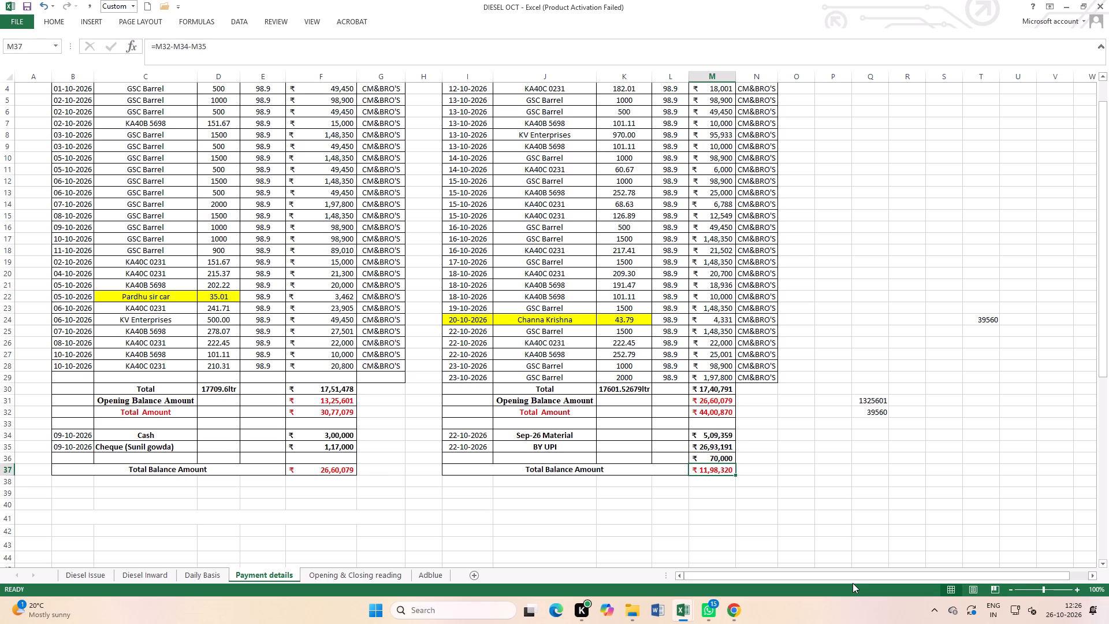
Rewrite the Total Balance Amount formula in M37 as =M32-M34-M35-M36, so it also subtracts the 70,000 payment.
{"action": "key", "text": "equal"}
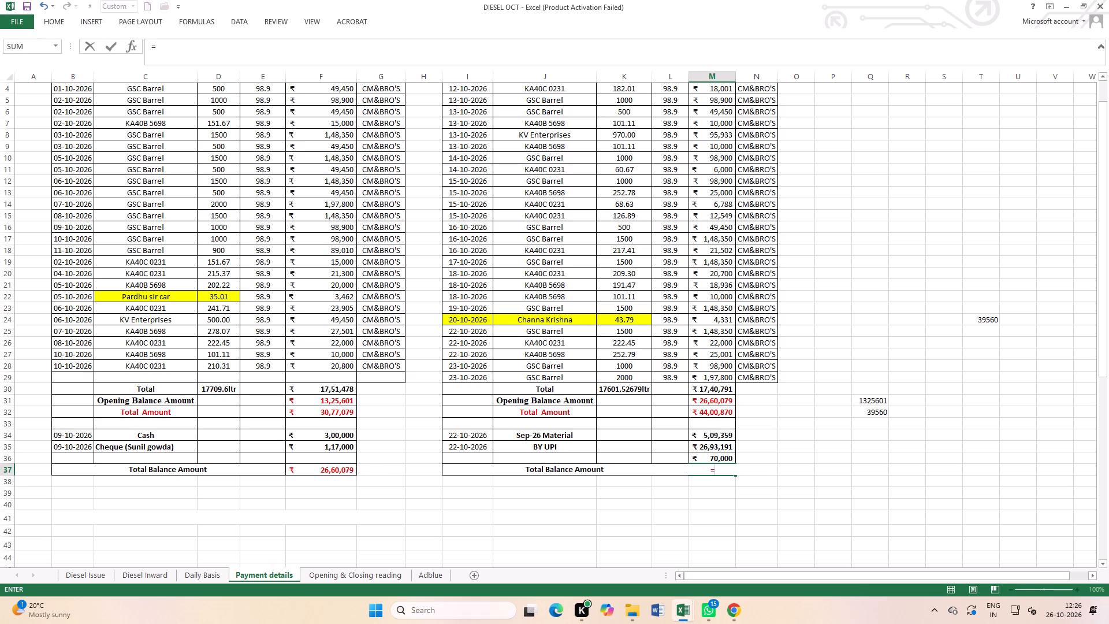
{"action": "left_click", "coordinate": [718, 451]}
{"action": "left_click", "coordinate": [721, 412]}
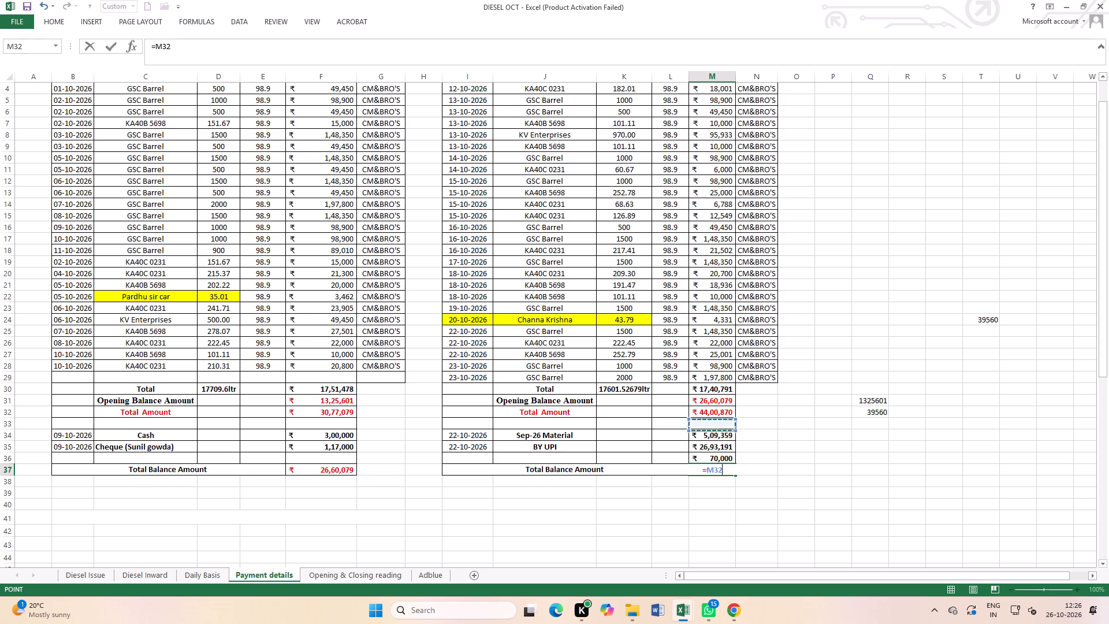
{"action": "key", "text": "minus"}
{"action": "left_click", "coordinate": [717, 434]}
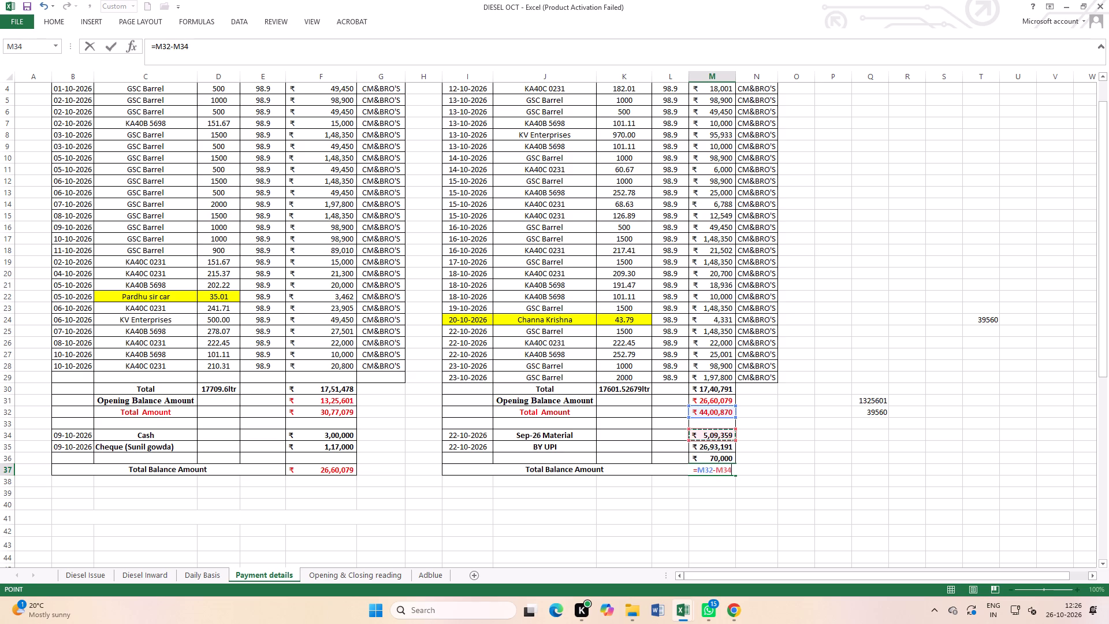
{"action": "key", "text": "minus"}
{"action": "left_click", "coordinate": [720, 445]}
{"action": "key", "text": "minus"}
{"action": "left_click", "coordinate": [721, 459]}
{"action": "key", "text": "Return"}
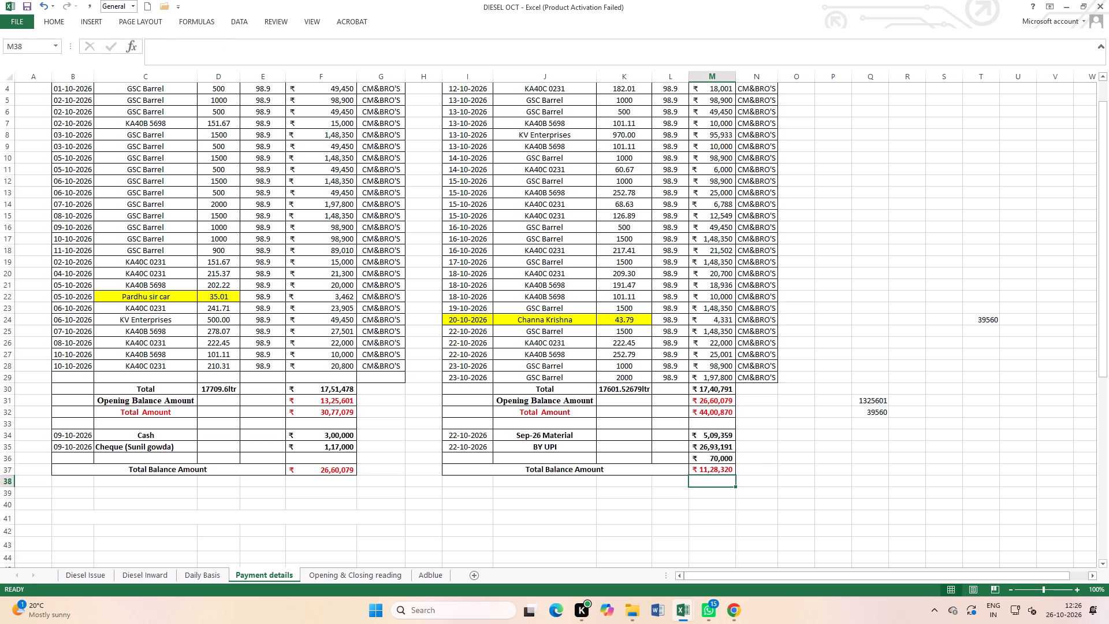
{"action": "left_click", "coordinate": [812, 492]}
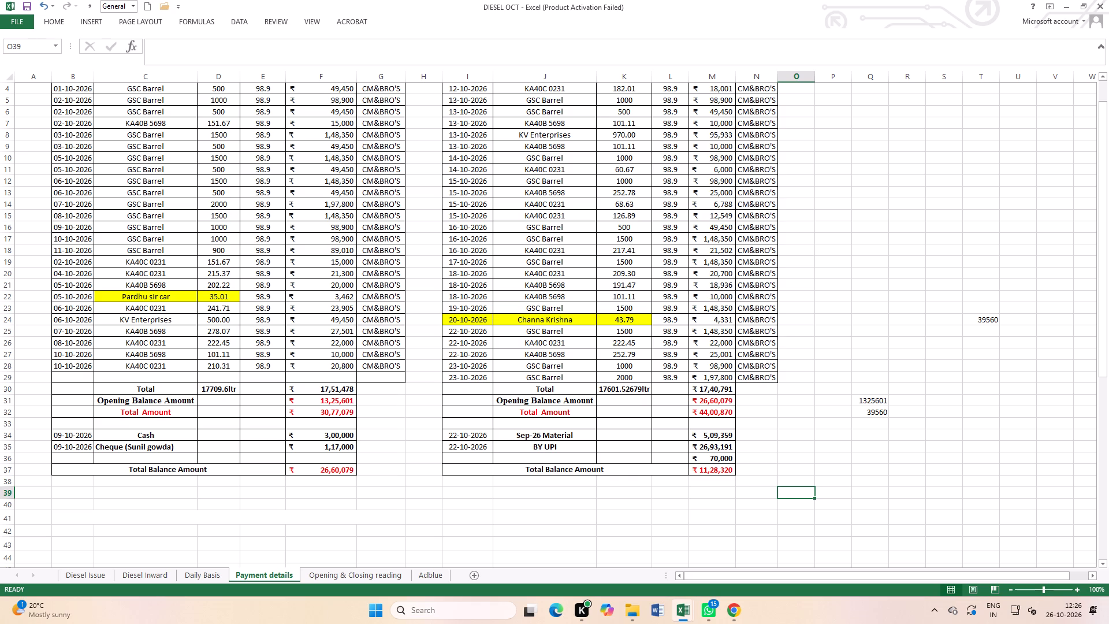
Check the formula behind the first period's Total Balance Amount in cell F37, leaving it as it is.
{"action": "double_click", "coordinate": [327, 468]}
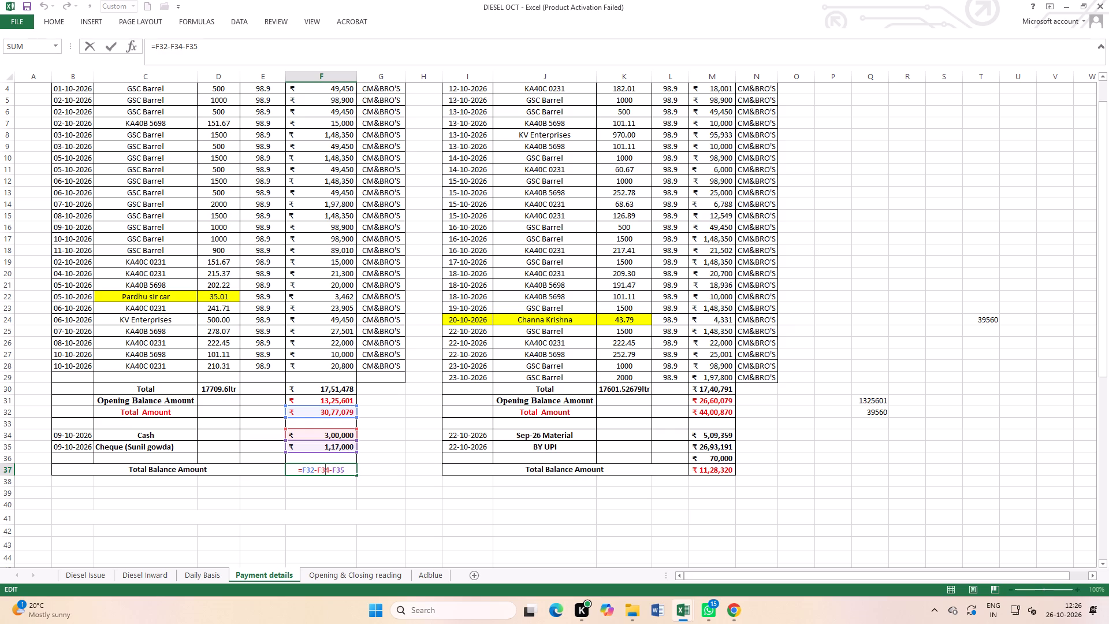
{"action": "key", "text": "Return"}
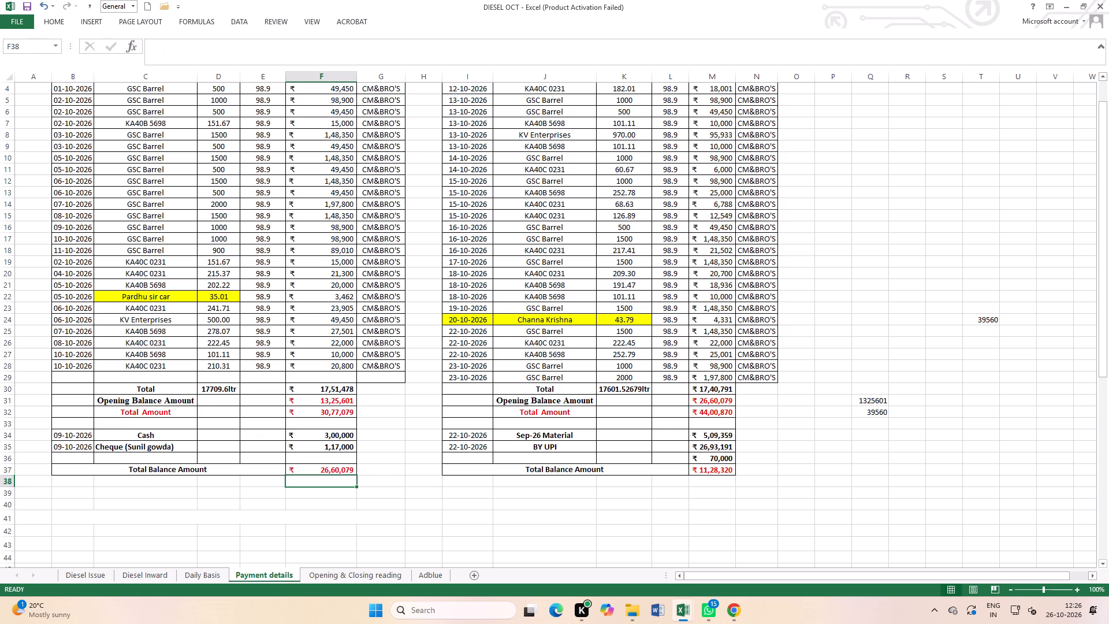
Look through the open QR code payment, cash report and diesel workbooks, ending on Payment details in Diesel sep-26.
{"action": "key", "text": "ctrl+Tab"}
{"action": "key", "text": "ctrl+Tab"}
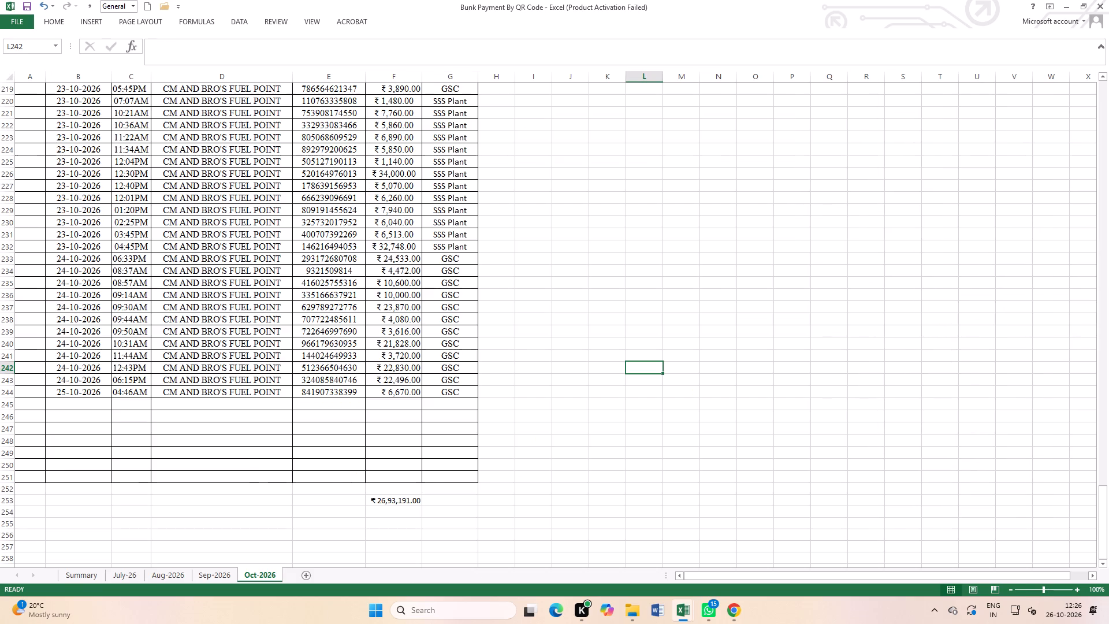
{"action": "key", "text": "ctrl+Tab"}
{"action": "key", "text": "ctrl+Tab"}
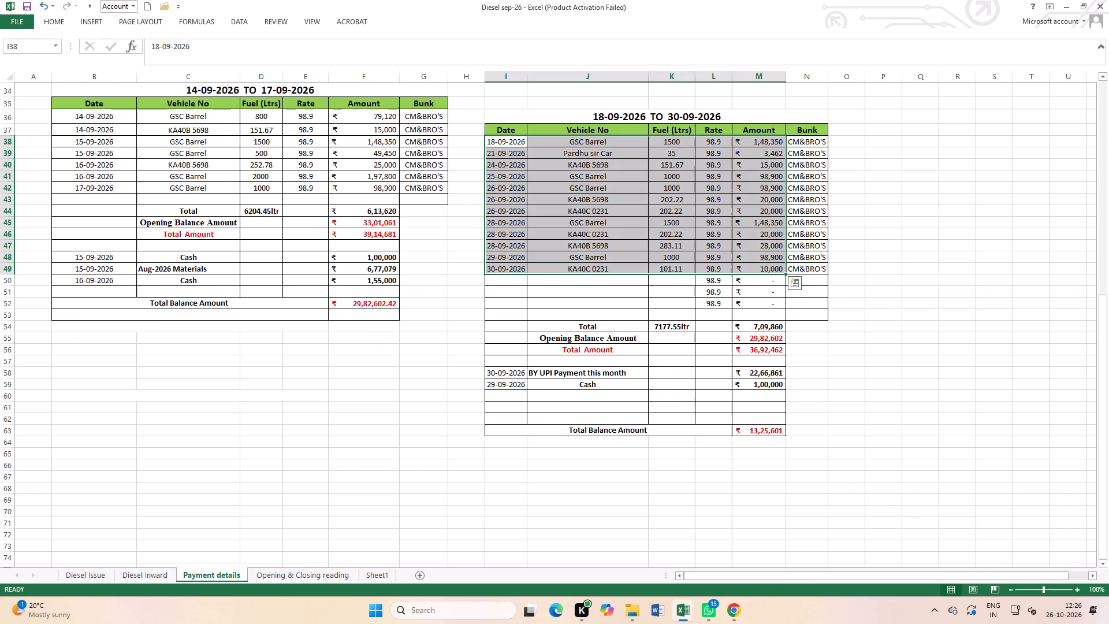
{"action": "key", "text": "ctrl+Tab"}
{"action": "key", "text": "ctrl+Tab"}
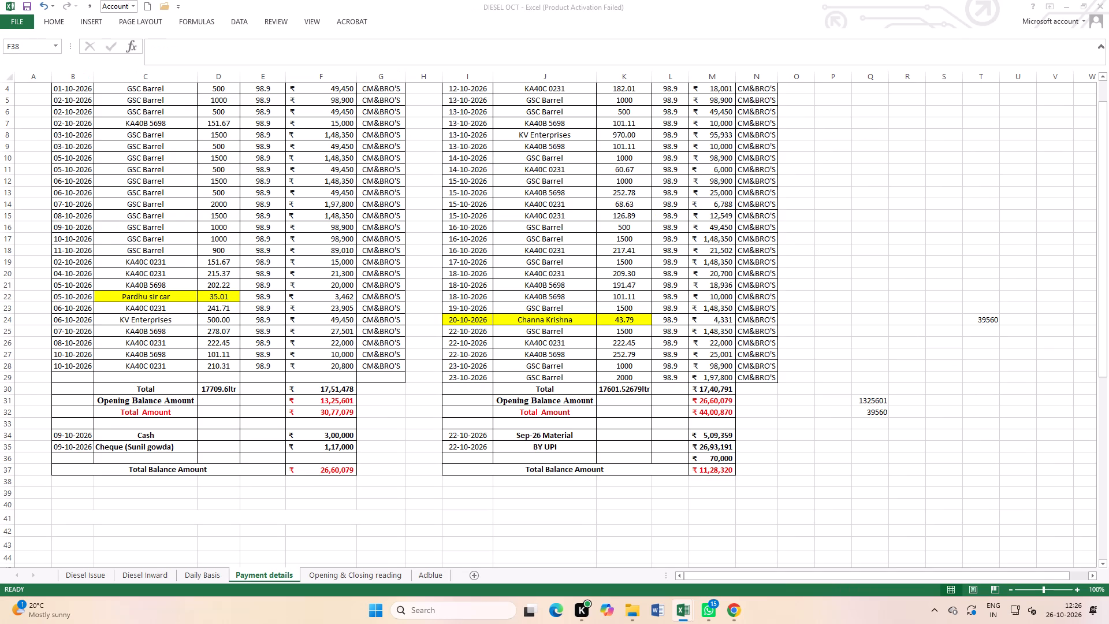
{"action": "key", "text": "ctrl+Tab"}
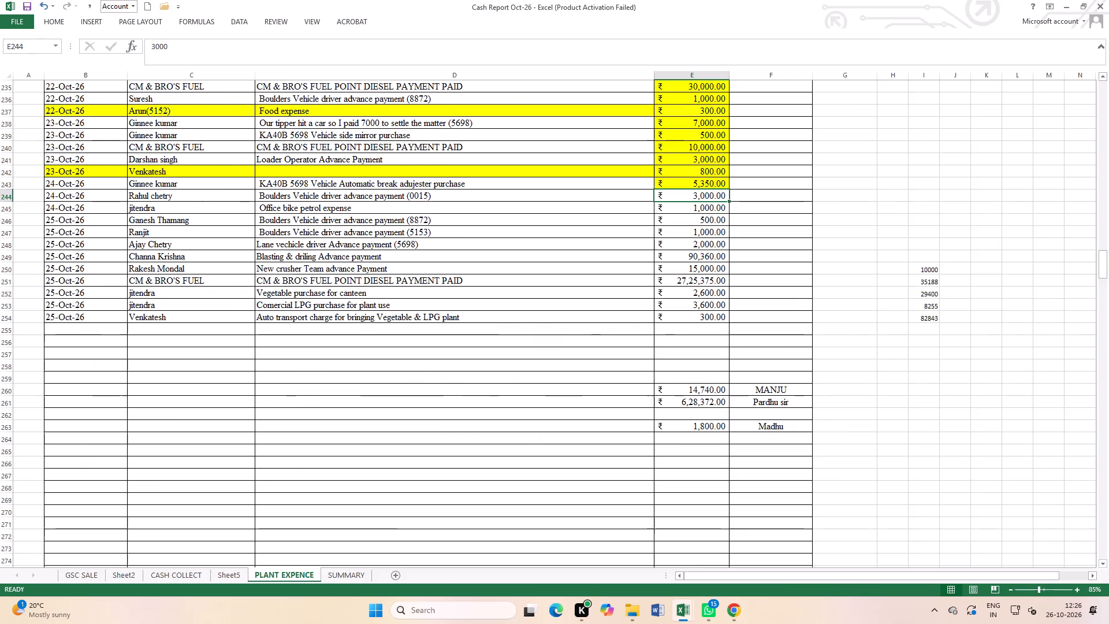
{"action": "key", "text": "ctrl+Tab"}
{"action": "key", "text": "ctrl+Tab"}
{"action": "key", "text": "ctrl+Tab"}
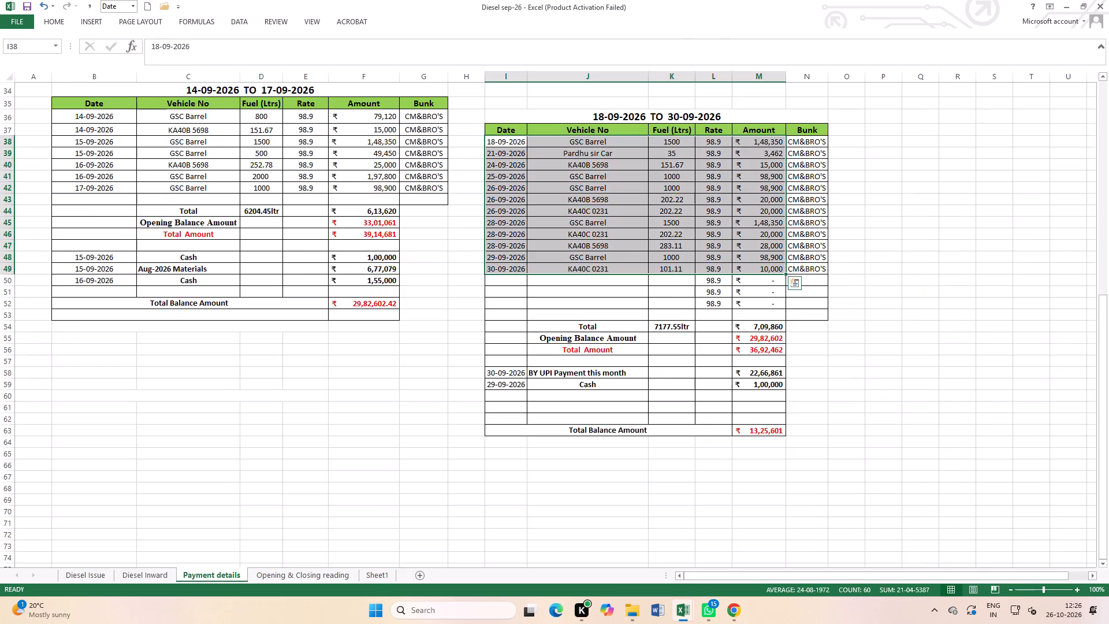
Review Sheet1, Opening & Closing reading and the Diesel Issue report in Diesel sep-26, and minimise that workbook.
{"action": "left_click", "coordinate": [373, 576]}
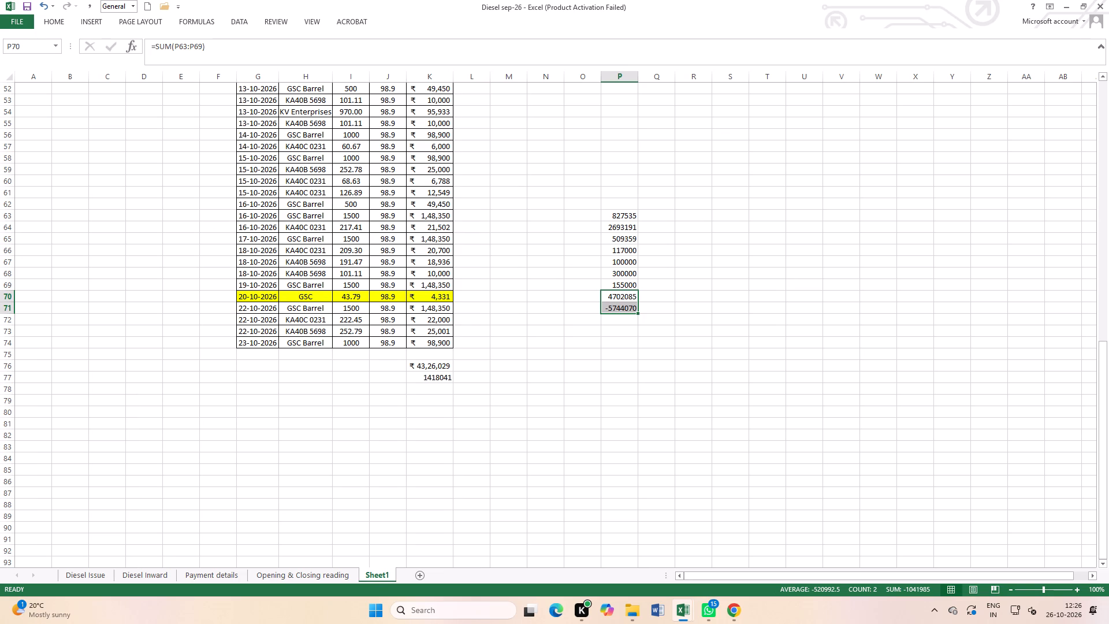
{"action": "left_click", "coordinate": [286, 574]}
{"action": "scroll", "coordinate": [87, 487], "scroll_direction": "up", "scroll_amount": 2}
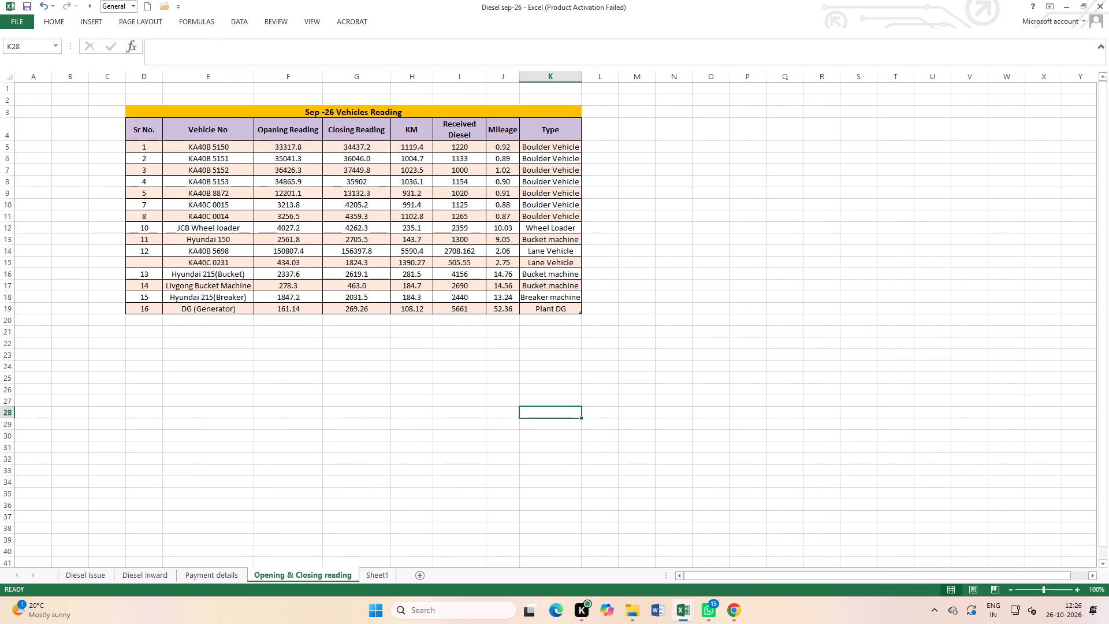
{"action": "left_click", "coordinate": [81, 574]}
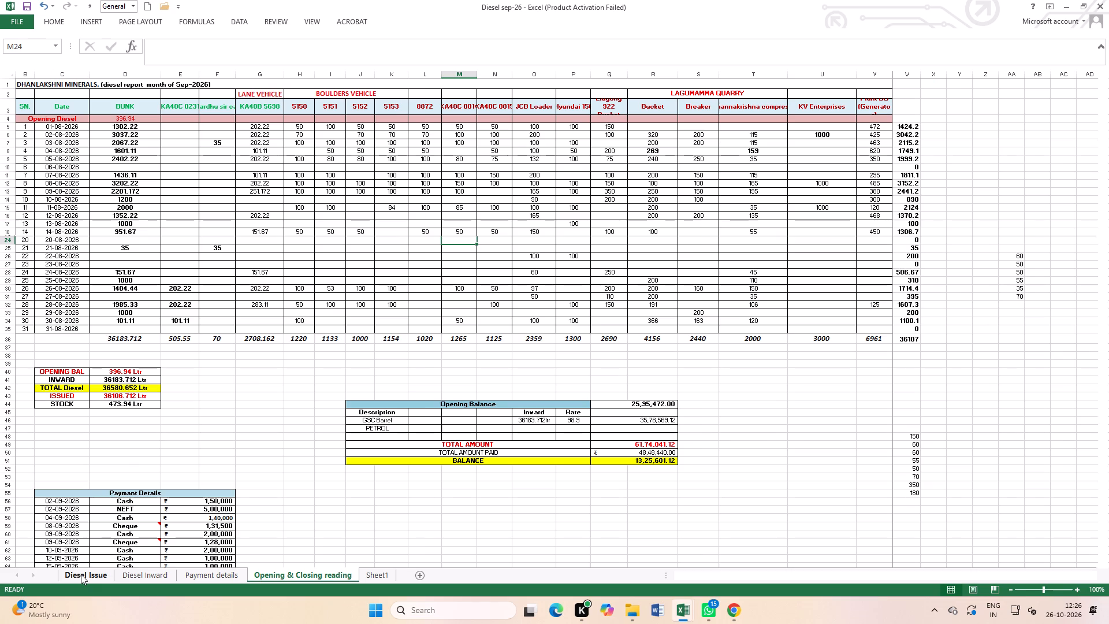
{"action": "left_click", "coordinate": [1066, 2]}
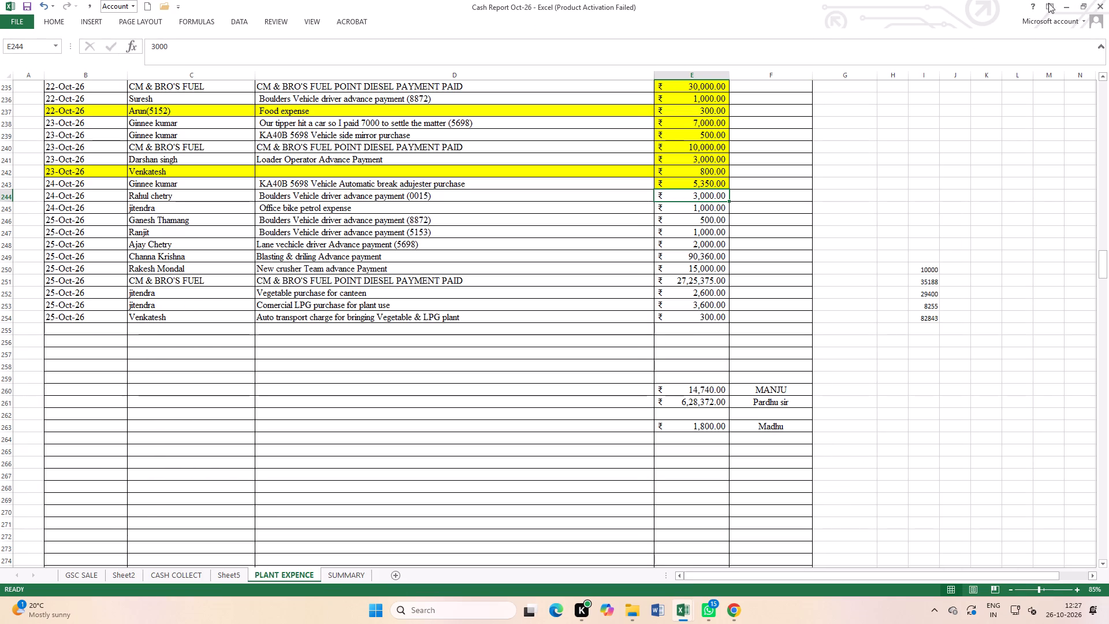
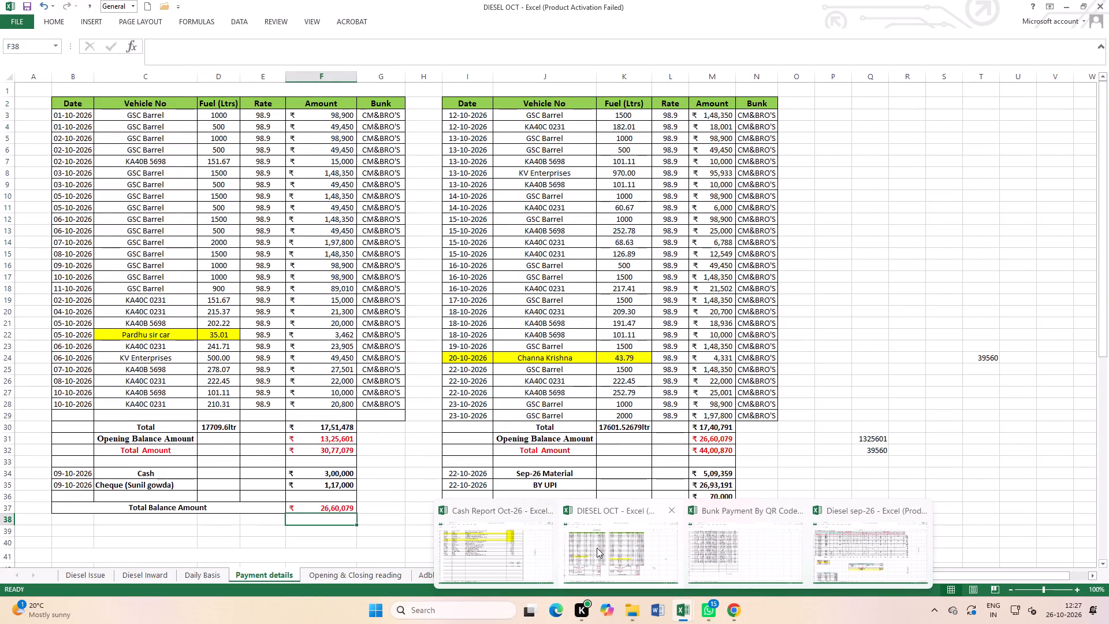
Review the September period tables and their payments on the Payment details sheet of Diesel sep-26.
{"action": "left_click", "coordinate": [854, 522]}
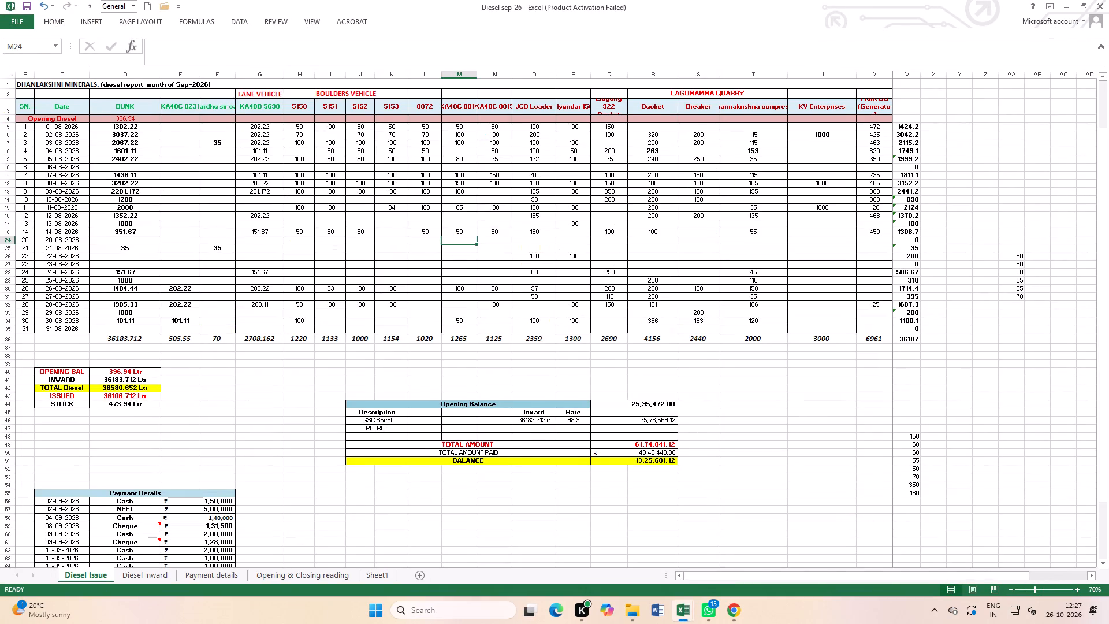
{"action": "left_click", "coordinate": [346, 570]}
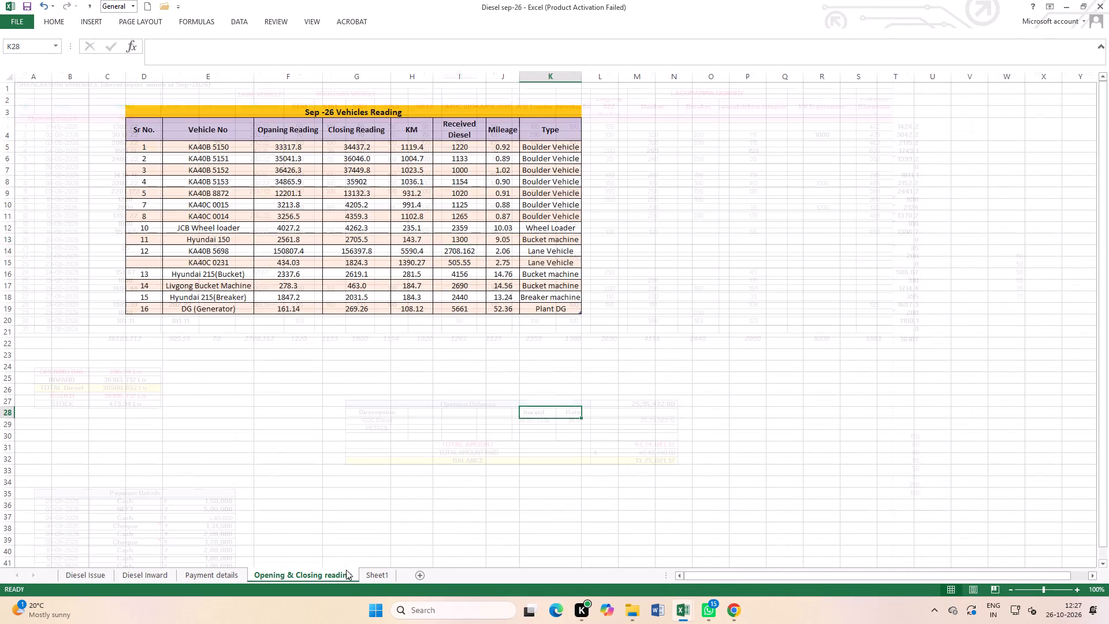
{"action": "left_click", "coordinate": [235, 573]}
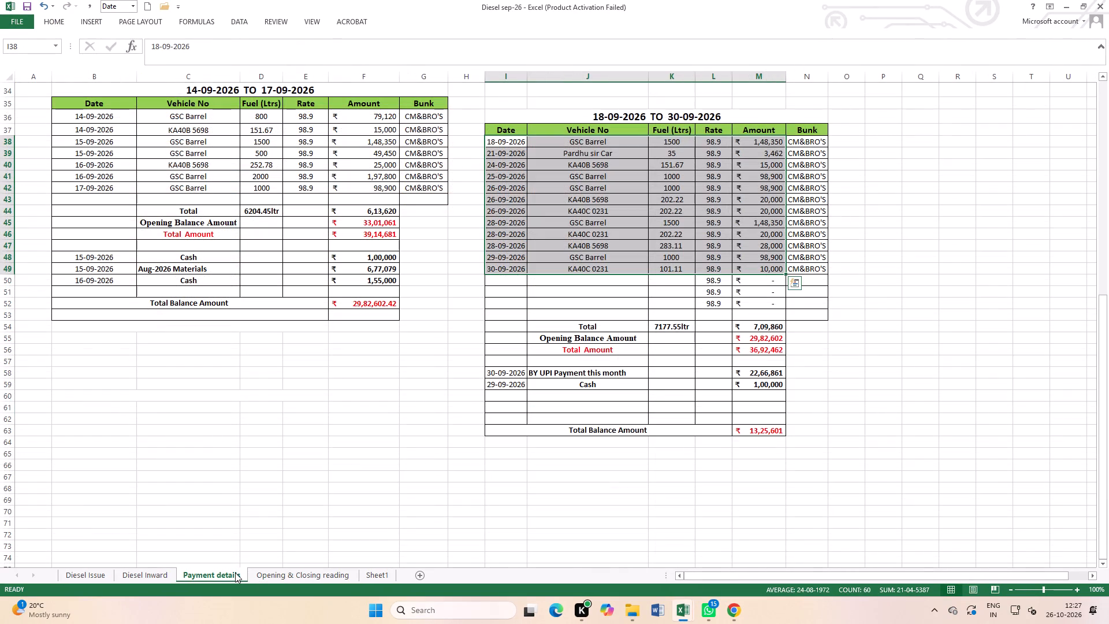
{"action": "scroll", "coordinate": [317, 445], "scroll_direction": "up", "scroll_amount": 2}
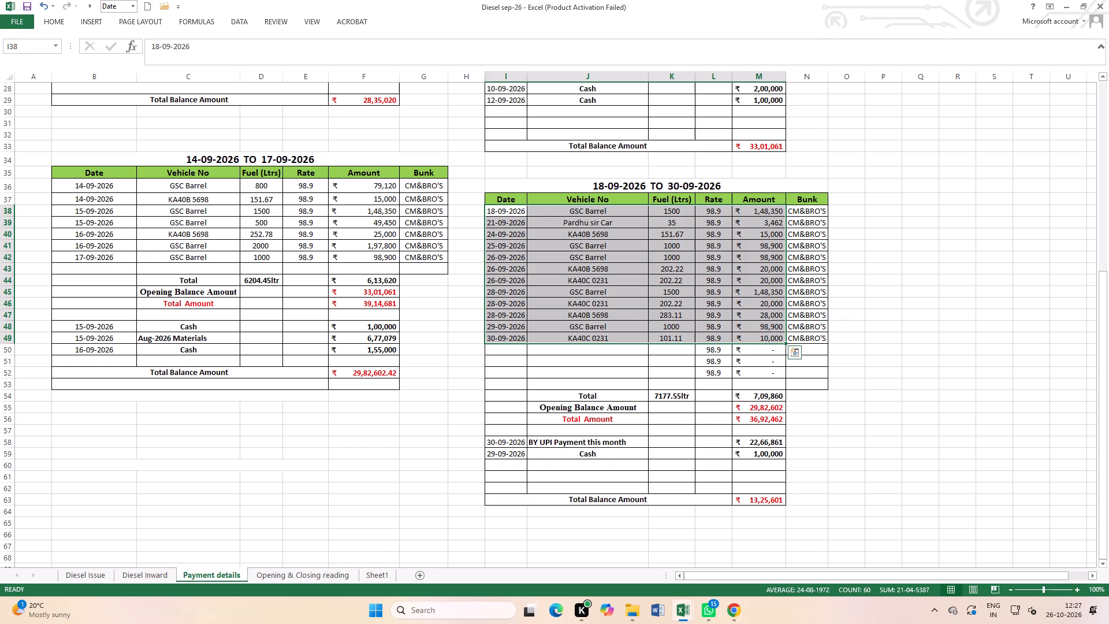
{"action": "scroll", "coordinate": [432, 227], "scroll_direction": "up", "scroll_amount": 4}
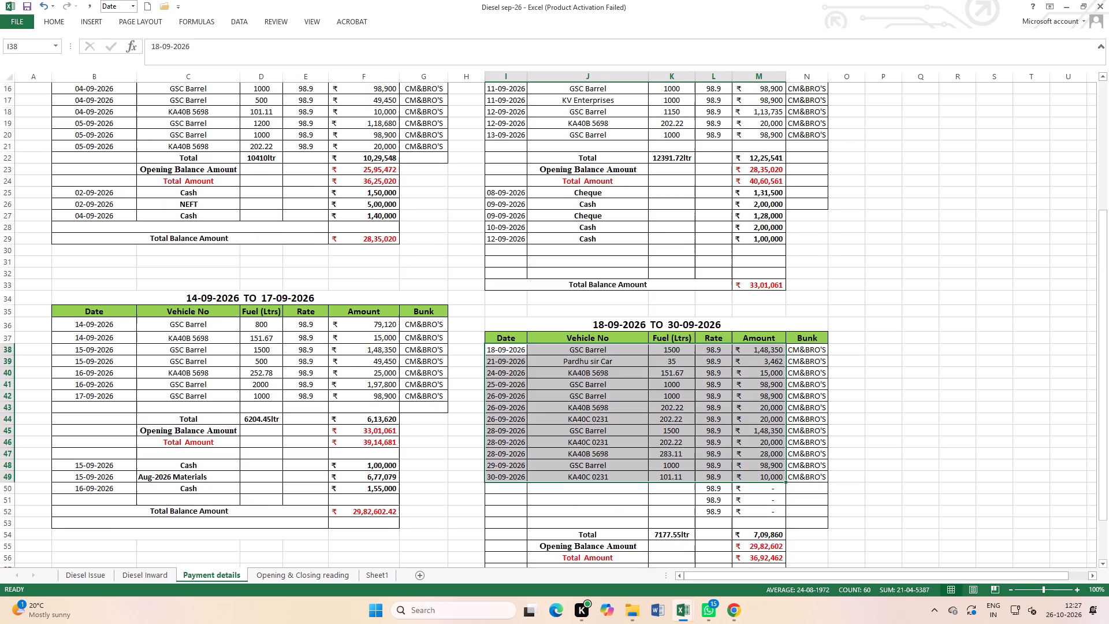
{"action": "scroll", "coordinate": [451, 229], "scroll_direction": "up", "scroll_amount": 4}
{"action": "scroll", "coordinate": [455, 229], "scroll_direction": "down", "scroll_amount": 1}
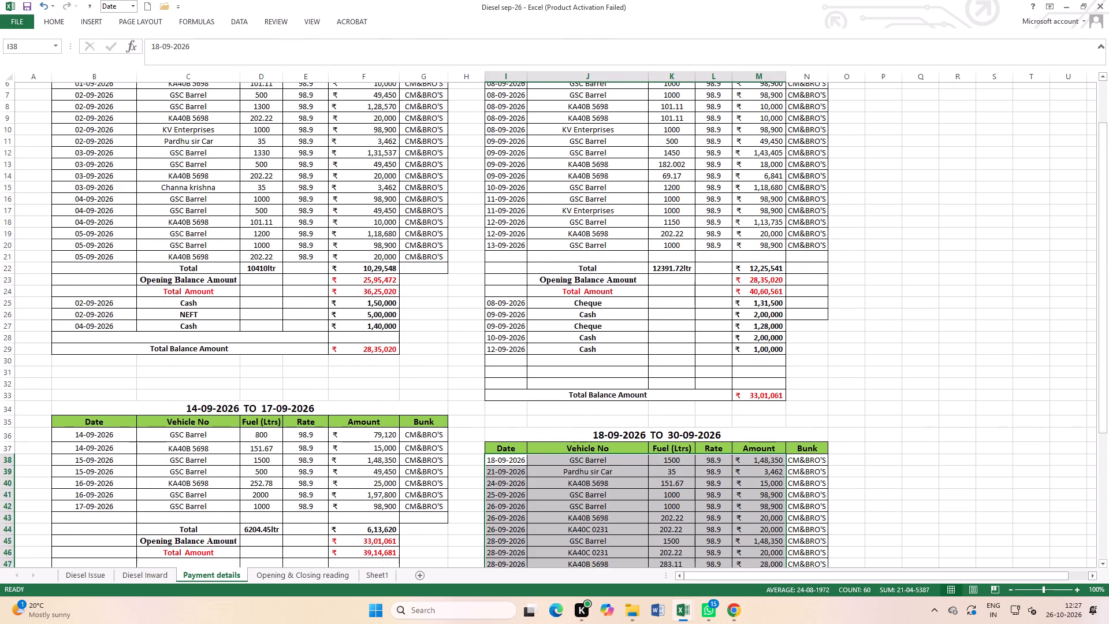
{"action": "scroll", "coordinate": [475, 233], "scroll_direction": "up", "scroll_amount": 8}
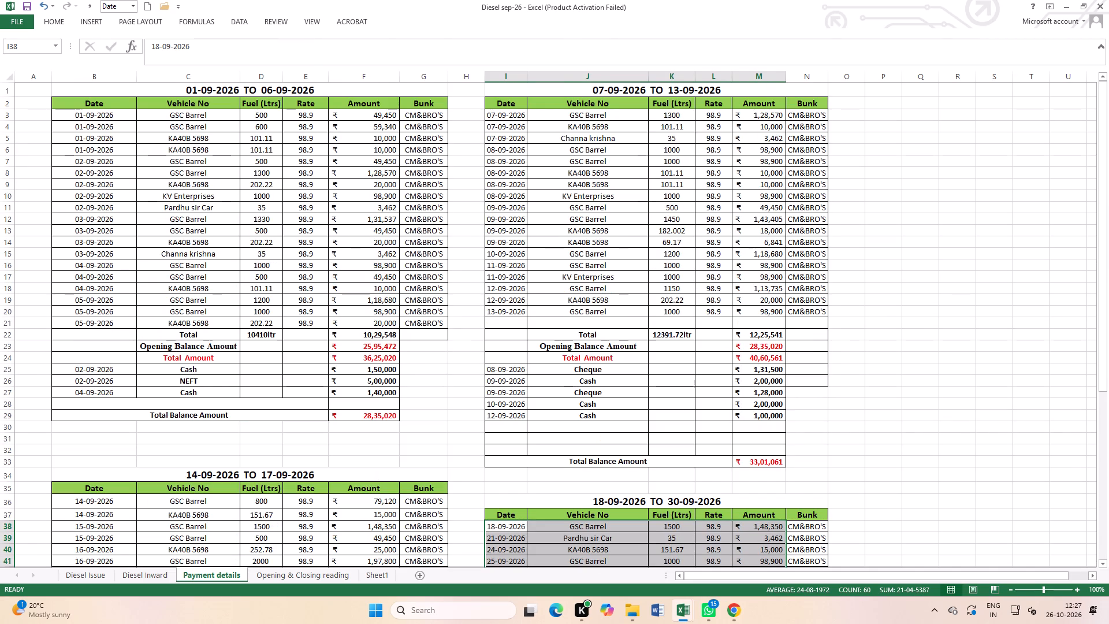
{"action": "scroll", "coordinate": [511, 239], "scroll_direction": "down", "scroll_amount": 6}
{"action": "scroll", "coordinate": [217, 291], "scroll_direction": "down", "scroll_amount": 1}
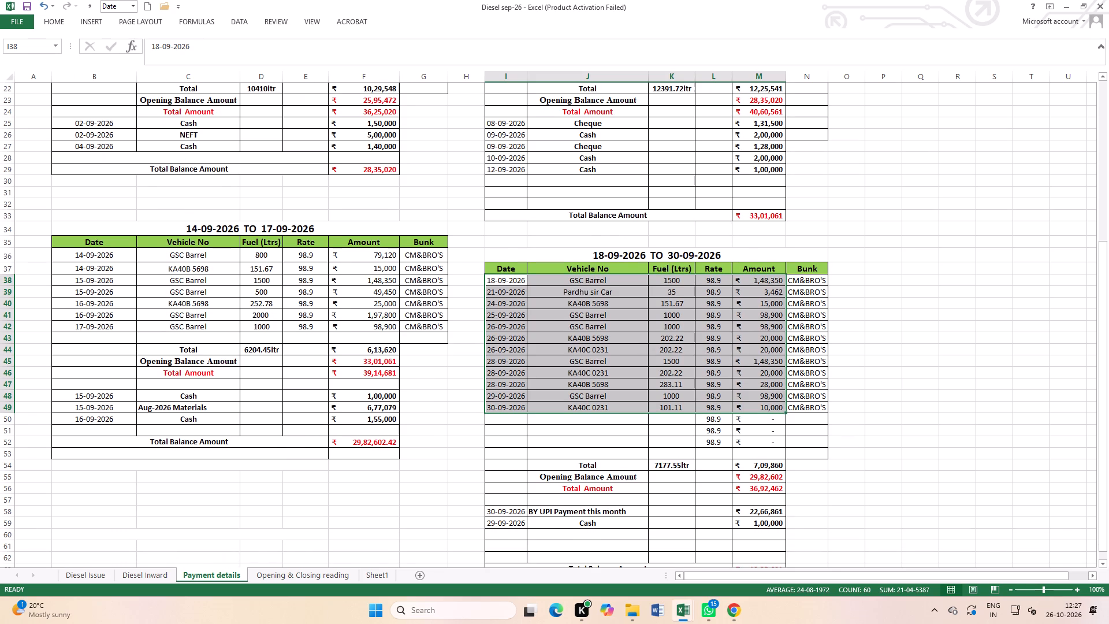
Check the sum of the Sheet1 purchase amounts dated 16-09-2026 to 30-09-2026 (K8:K22).
{"action": "left_click", "coordinate": [369, 573]}
{"action": "scroll", "coordinate": [344, 352], "scroll_direction": "up", "scroll_amount": 4}
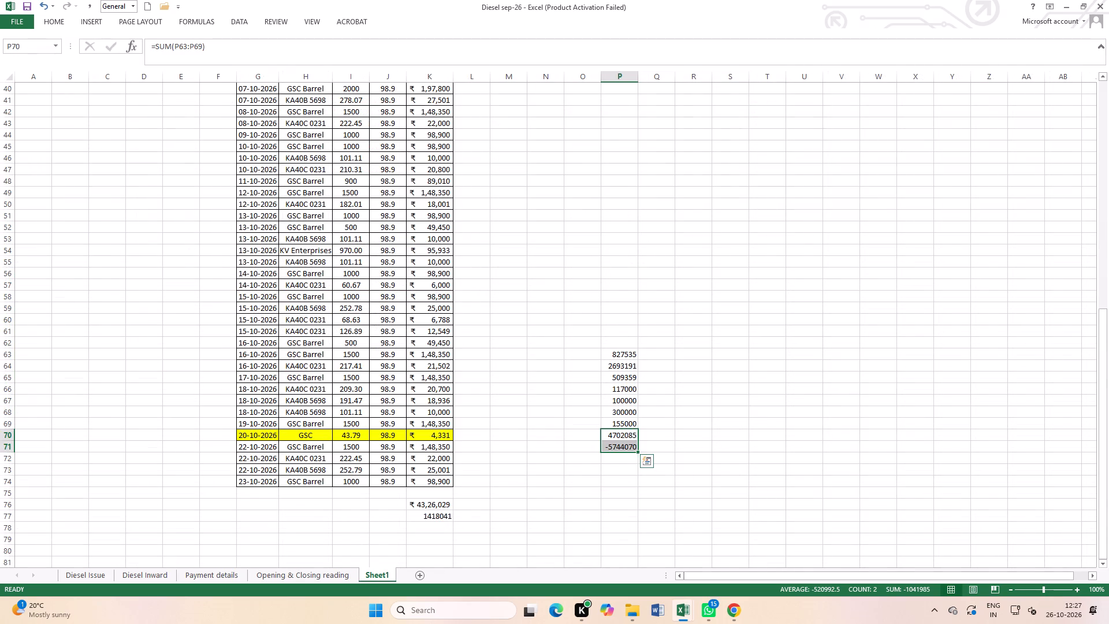
{"action": "scroll", "coordinate": [344, 352], "scroll_direction": "up", "scroll_amount": 4}
{"action": "scroll", "coordinate": [344, 352], "scroll_direction": "down", "scroll_amount": 2}
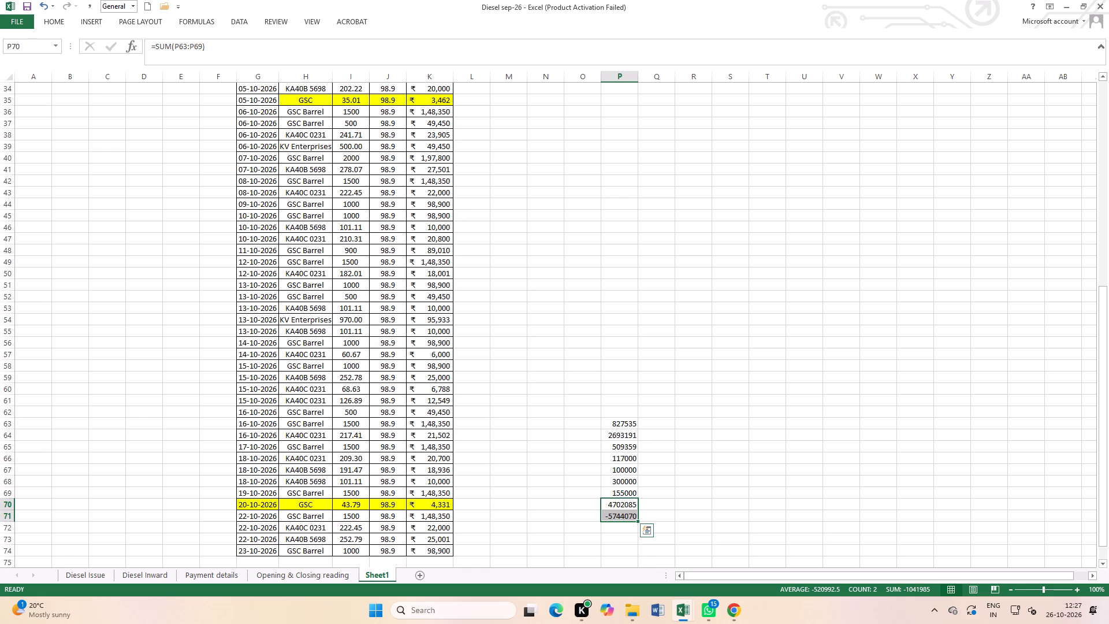
{"action": "scroll", "coordinate": [344, 352], "scroll_direction": "up", "scroll_amount": 14}
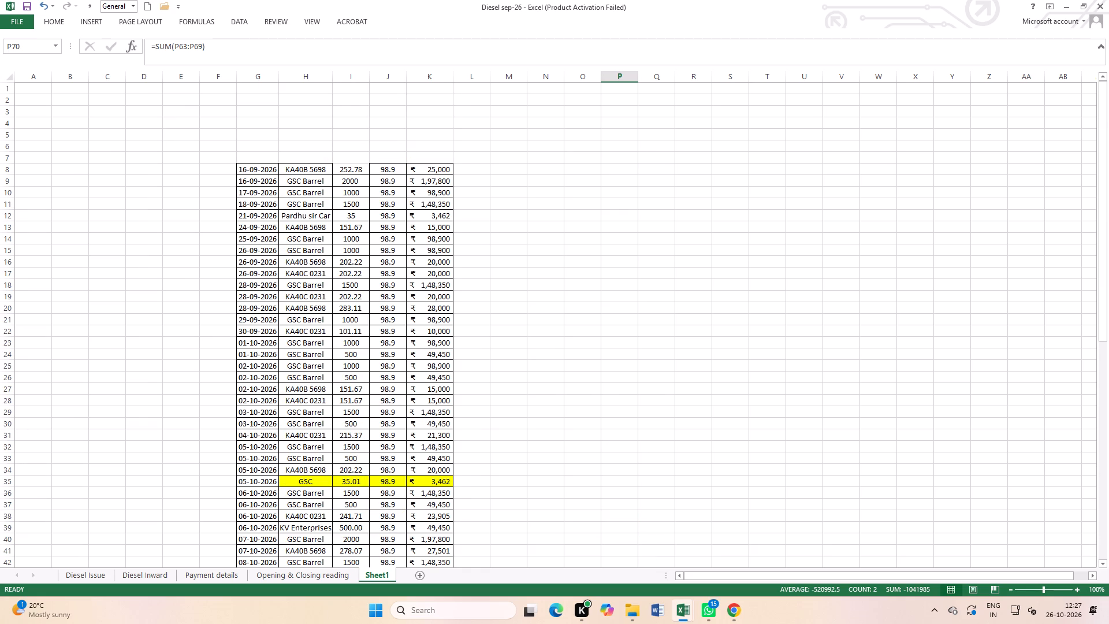
{"action": "left_click", "coordinate": [245, 172]}
{"action": "left_click_drag", "start_coordinate": [425, 169], "coordinate": [426, 280]}
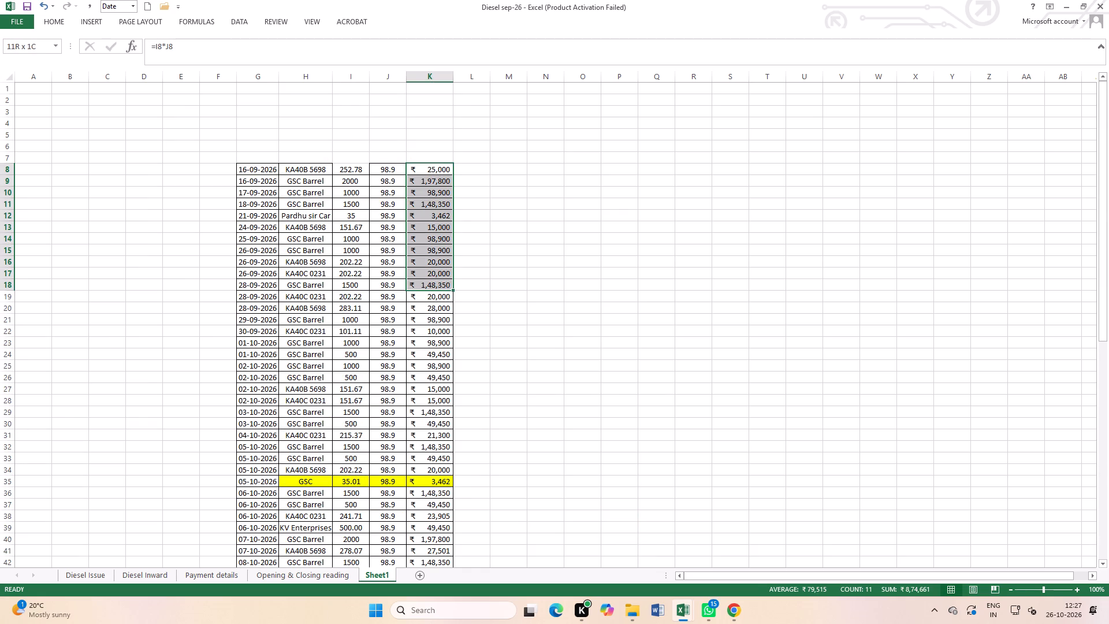
{"action": "left_click_drag", "start_coordinate": [426, 280], "coordinate": [294, 326]}
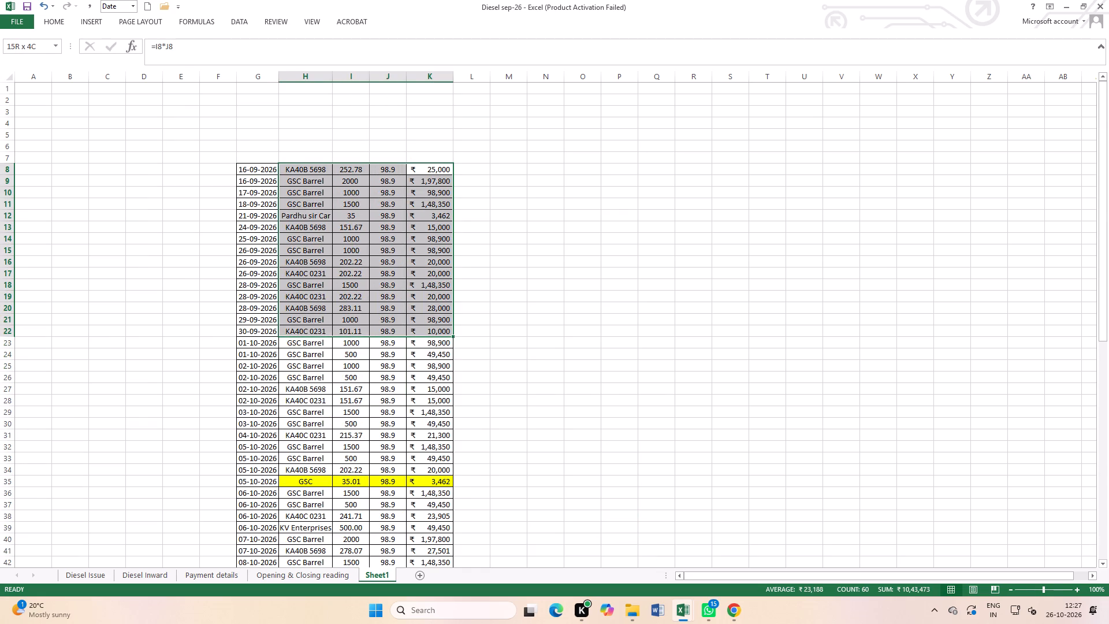
{"action": "left_click_drag", "start_coordinate": [294, 326], "coordinate": [243, 328]}
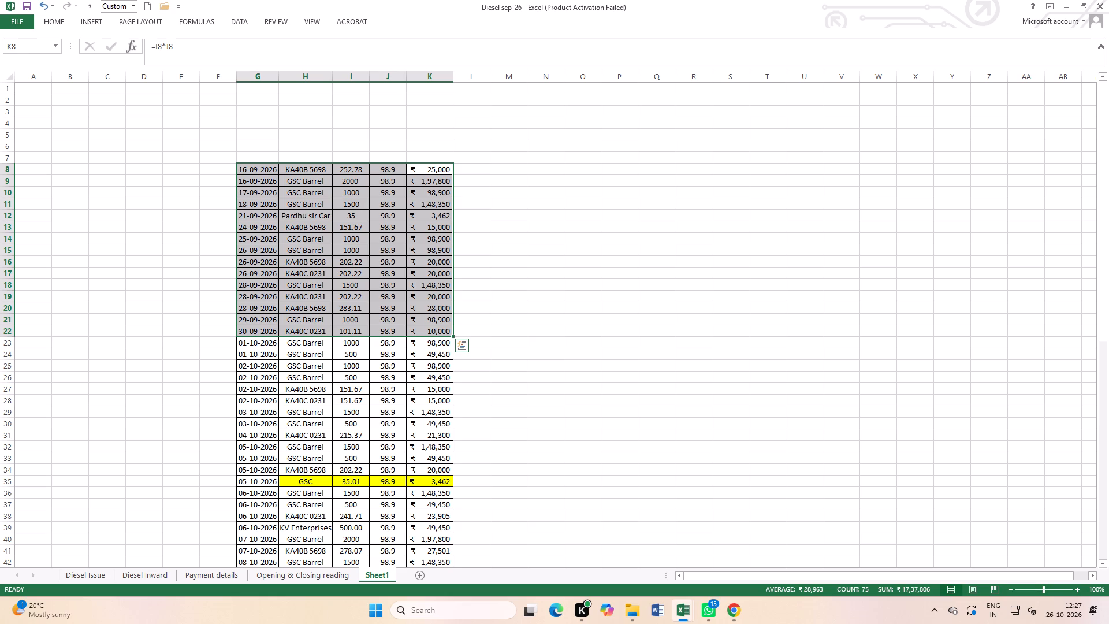
{"action": "left_click_drag", "start_coordinate": [430, 329], "coordinate": [427, 173]}
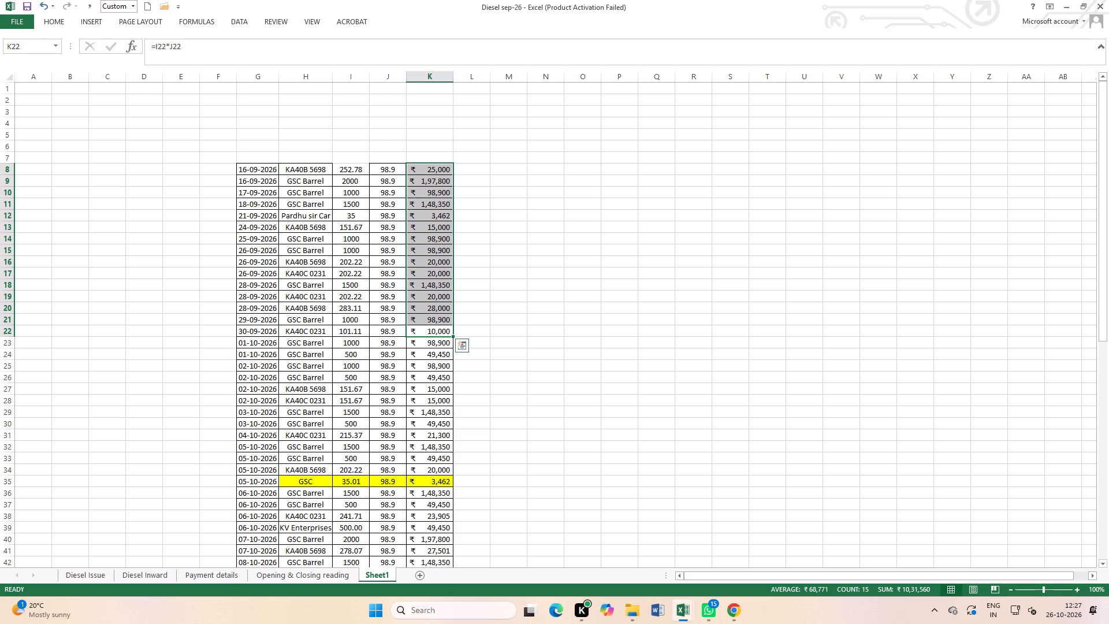
{"action": "left_click", "coordinate": [243, 321]}
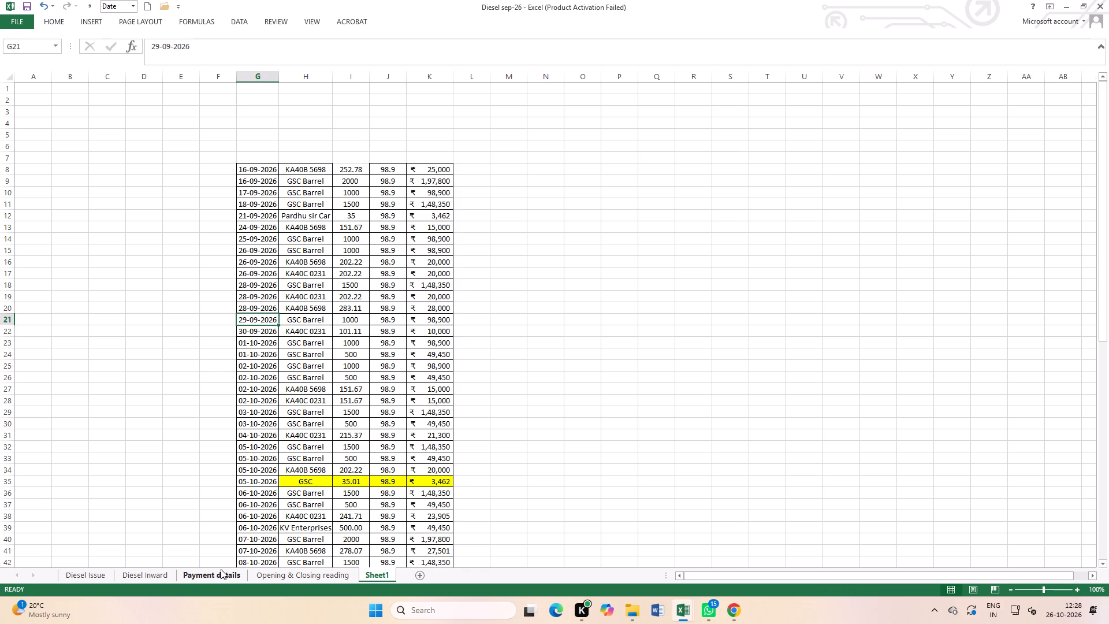
Check the 16-09-2026 cash payment and the 18-09-2026 to 30-09-2026 payments and balance on Payment details.
{"action": "left_click", "coordinate": [221, 569]}
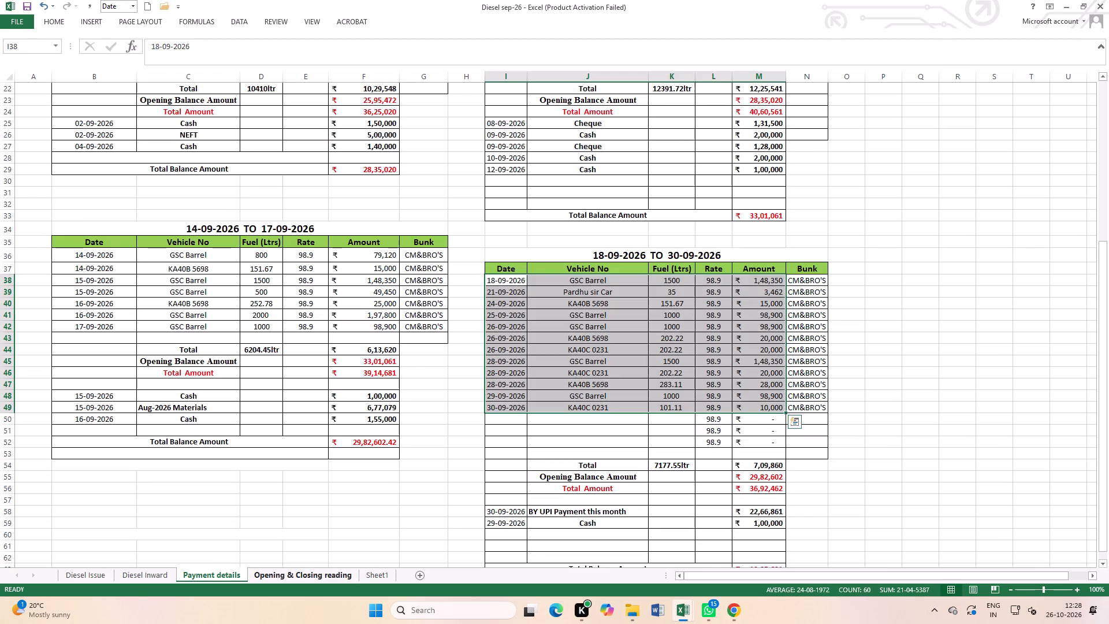
{"action": "left_click", "coordinate": [9, 417]}
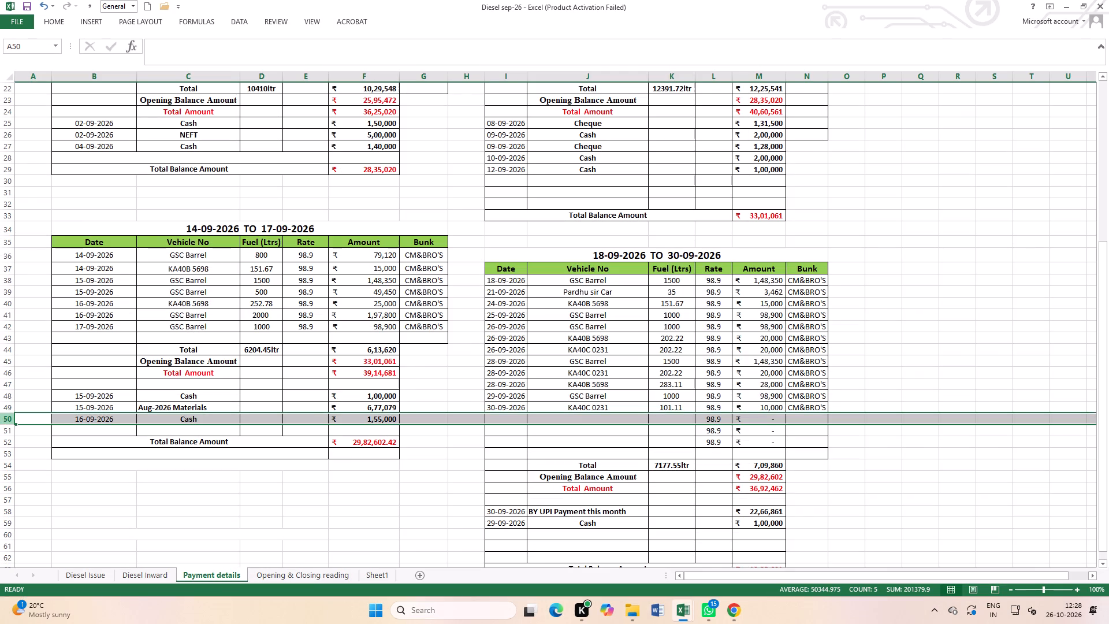
{"action": "left_click", "coordinate": [360, 418]}
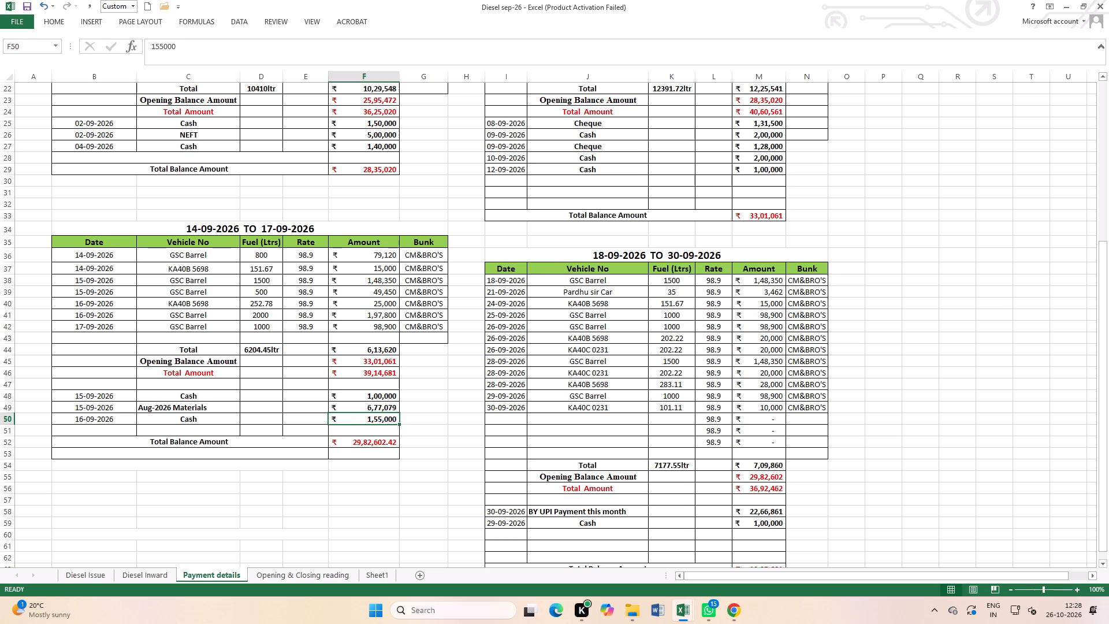
{"action": "scroll", "coordinate": [564, 256], "scroll_direction": "down", "scroll_amount": 1}
{"action": "scroll", "coordinate": [601, 351], "scroll_direction": "down", "scroll_amount": 1}
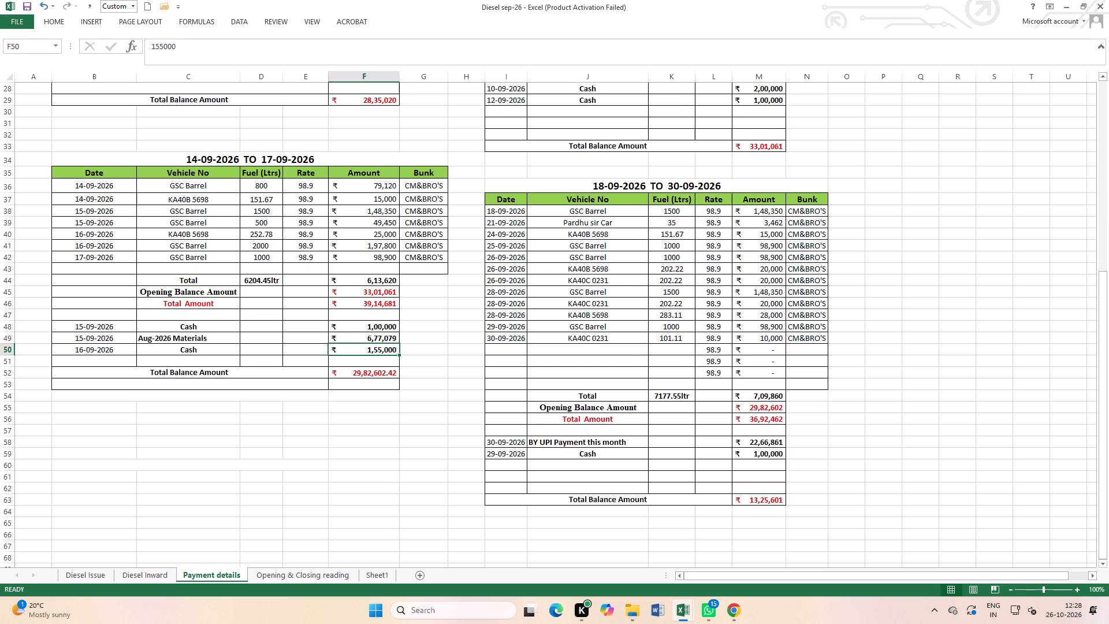
In Bunk Payment By QR Code, check the sum of Sep-2026 payments from 16-09-2026 to 30-09-2026 (F98:F160), and minimise the workbook.
{"action": "left_click", "coordinate": [684, 614]}
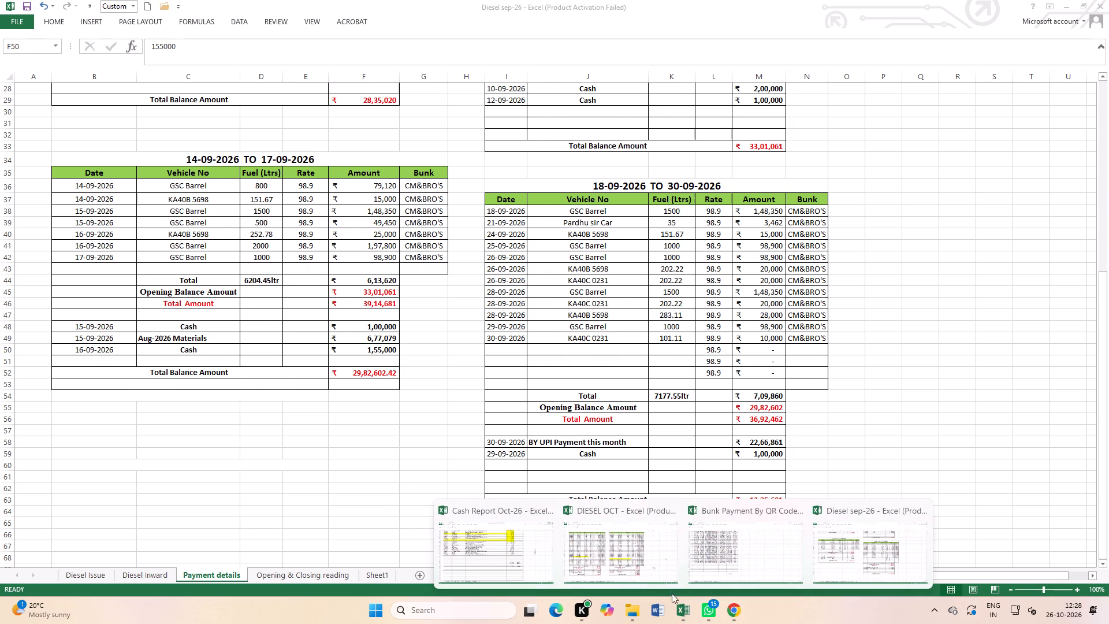
{"action": "left_click", "coordinate": [754, 540]}
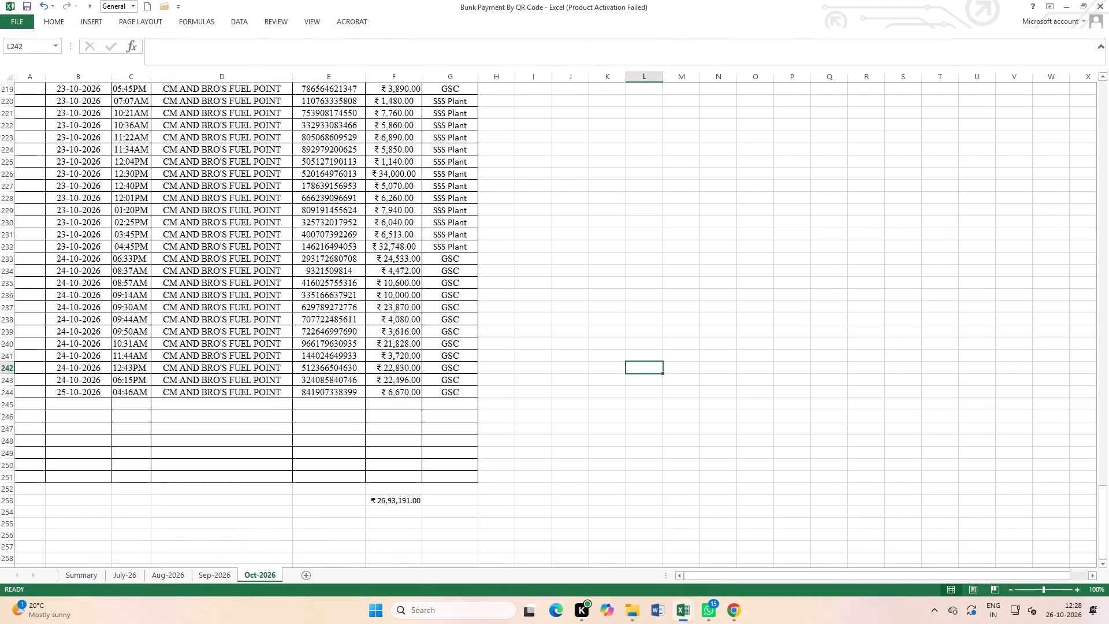
{"action": "scroll", "coordinate": [226, 356], "scroll_direction": "up", "scroll_amount": 8}
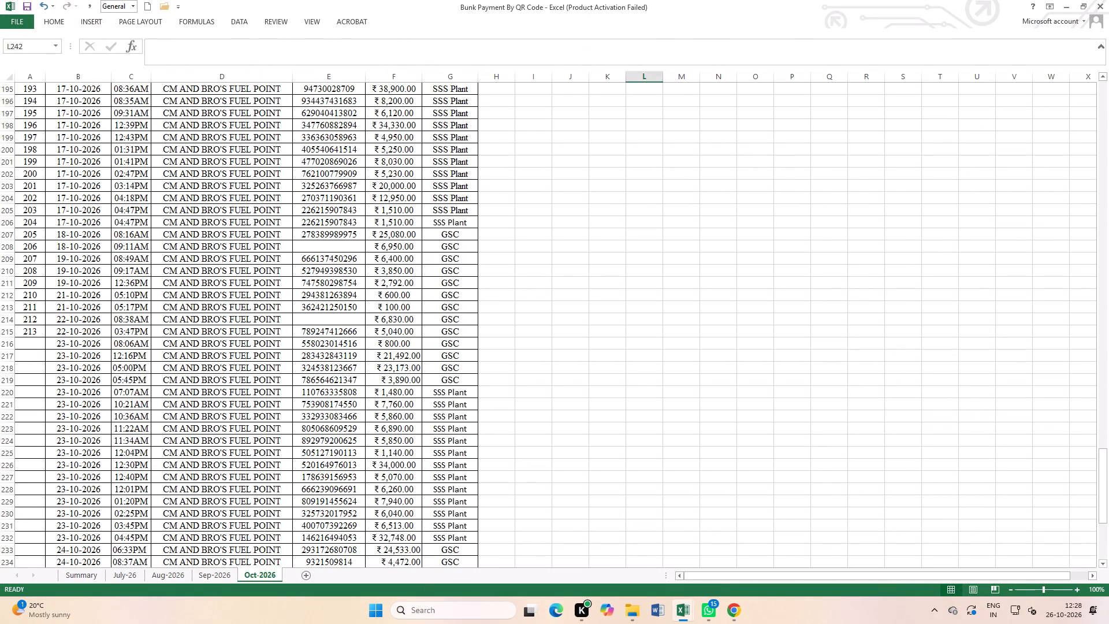
{"action": "left_click", "coordinate": [214, 575]}
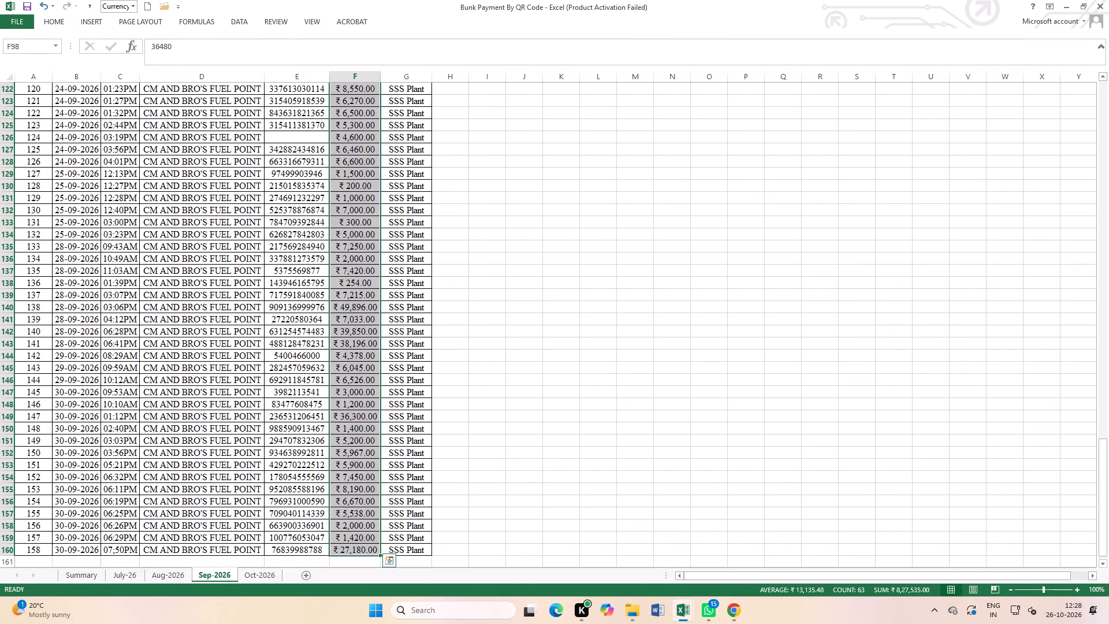
{"action": "scroll", "coordinate": [168, 420], "scroll_direction": "up", "scroll_amount": 10}
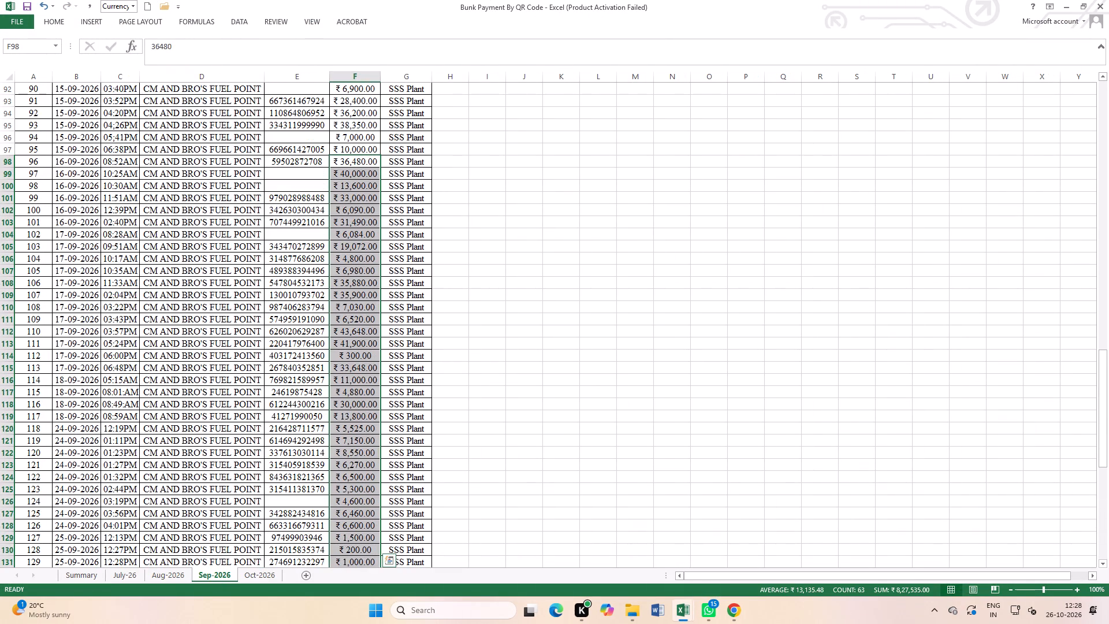
{"action": "left_click", "coordinate": [9, 164]}
{"action": "left_click_drag", "start_coordinate": [351, 162], "coordinate": [352, 162]}
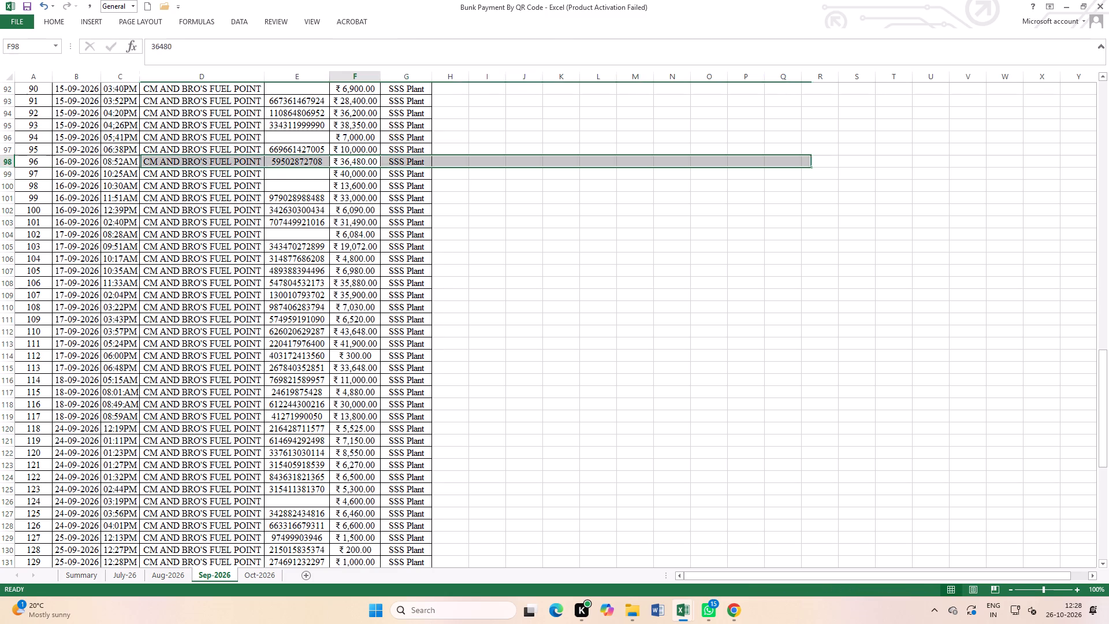
{"action": "left_click_drag", "start_coordinate": [352, 162], "coordinate": [363, 623]}
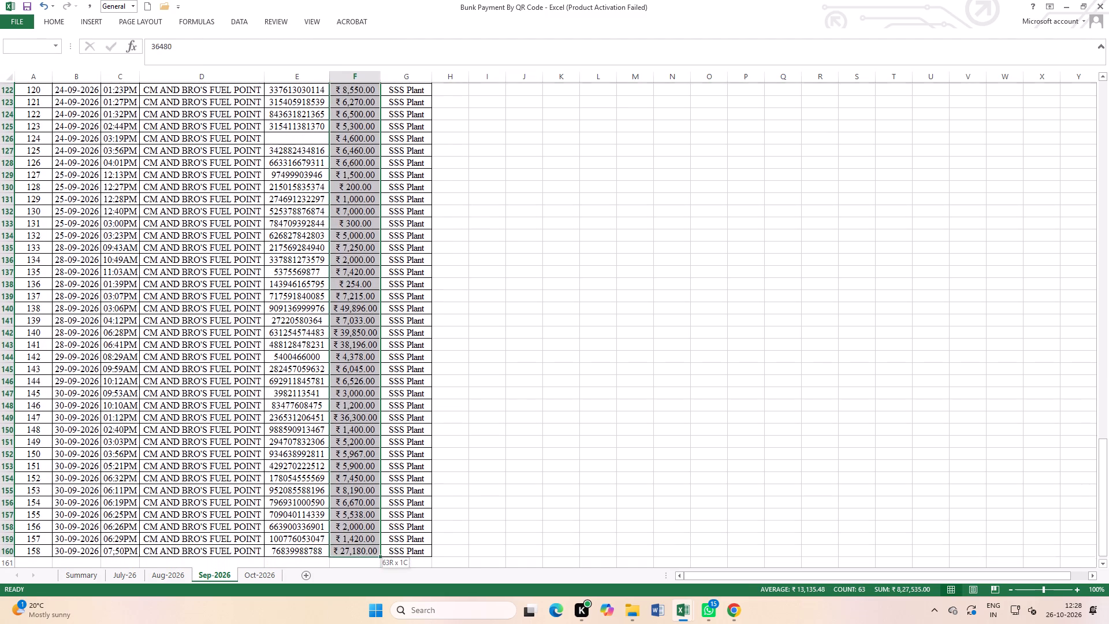
{"action": "left_click_drag", "start_coordinate": [363, 623], "coordinate": [362, 537]}
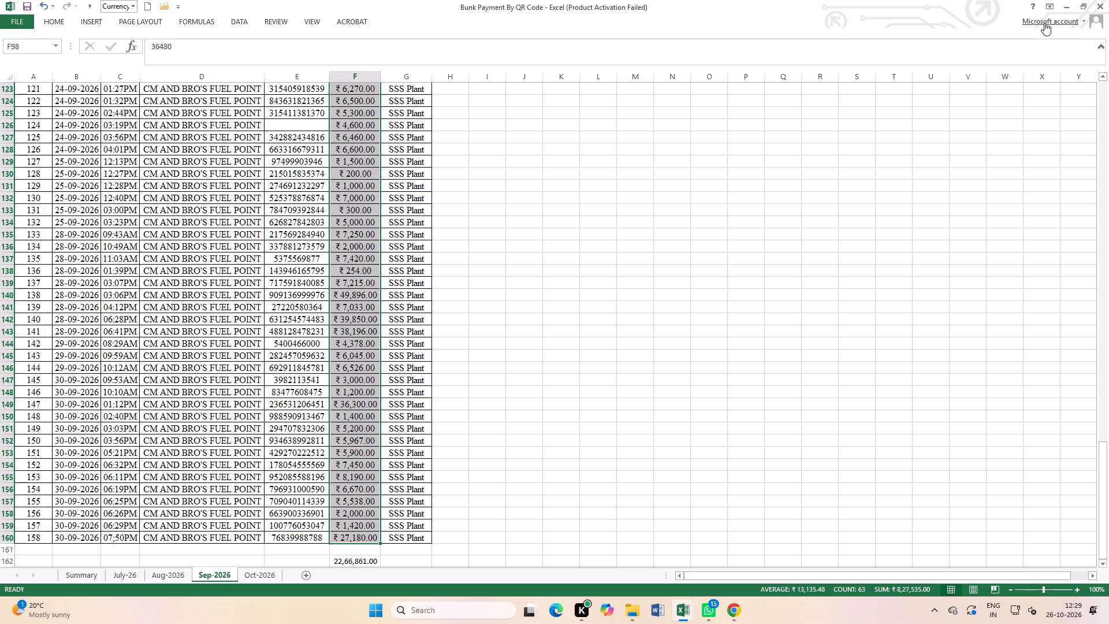
{"action": "left_click", "coordinate": [1068, 3]}
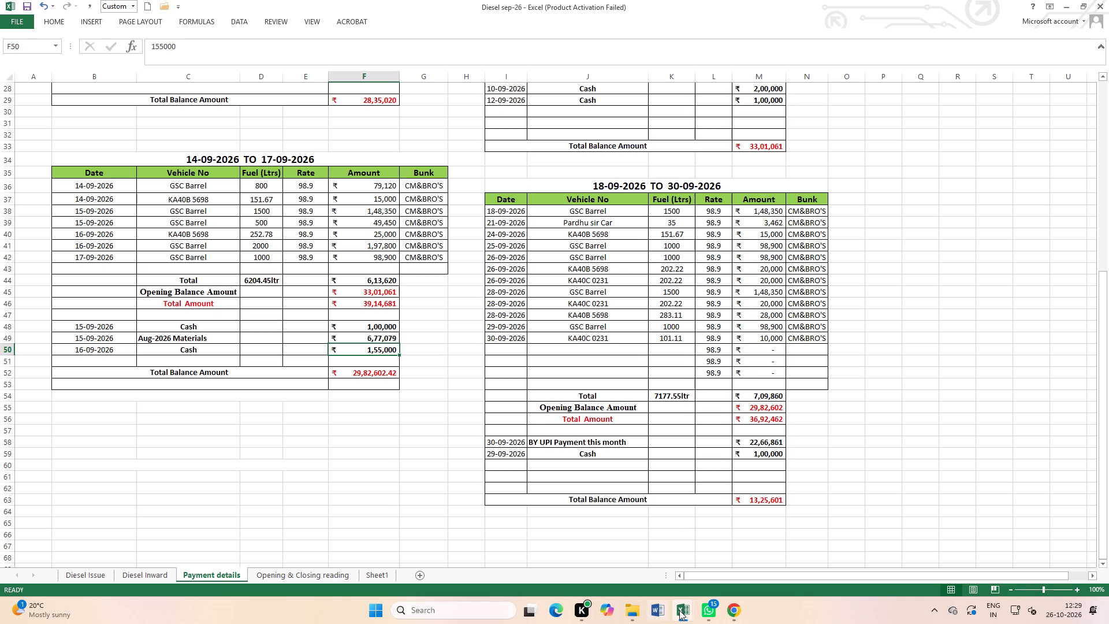
Switch to DIESEL OCT and check the first period's Opening Balance Amount in F31 on Payment details.
{"action": "left_click", "coordinate": [612, 556]}
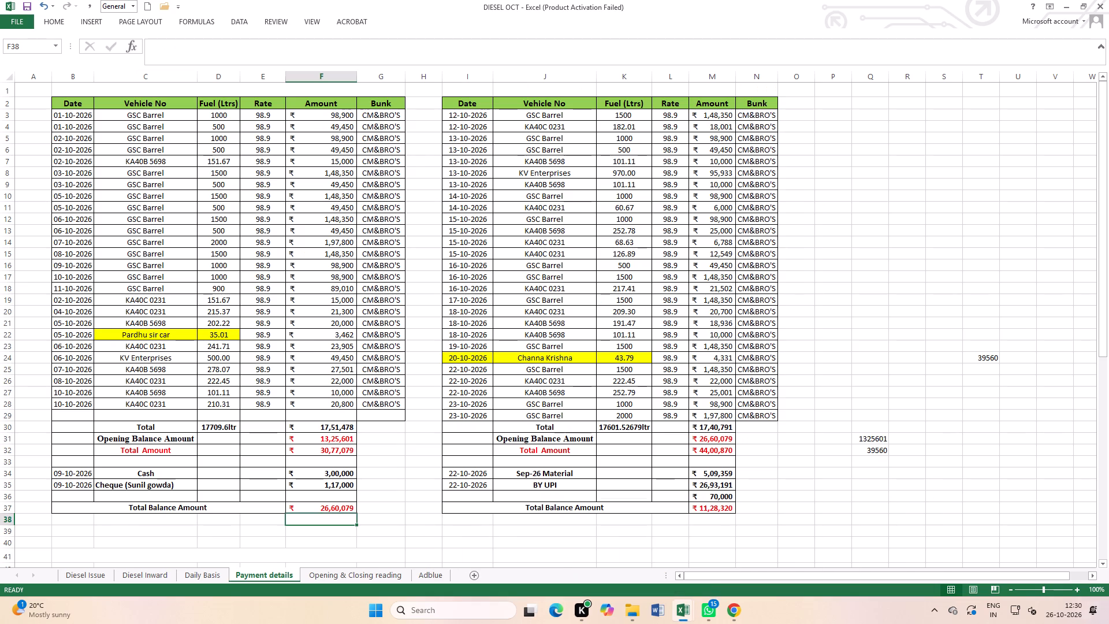
{"action": "left_click", "coordinate": [340, 443]}
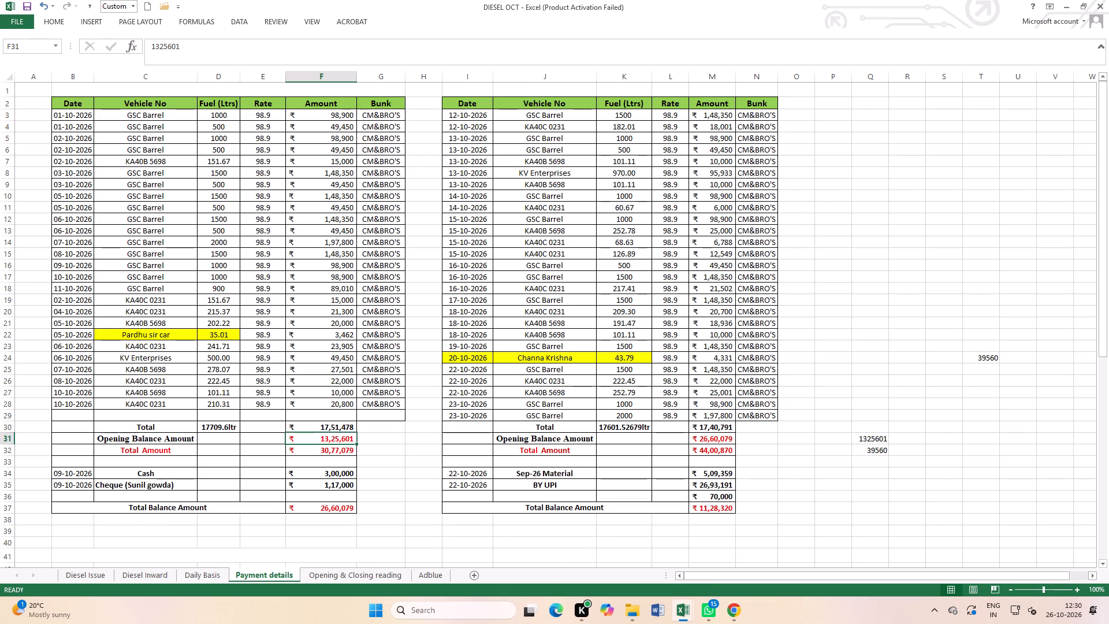
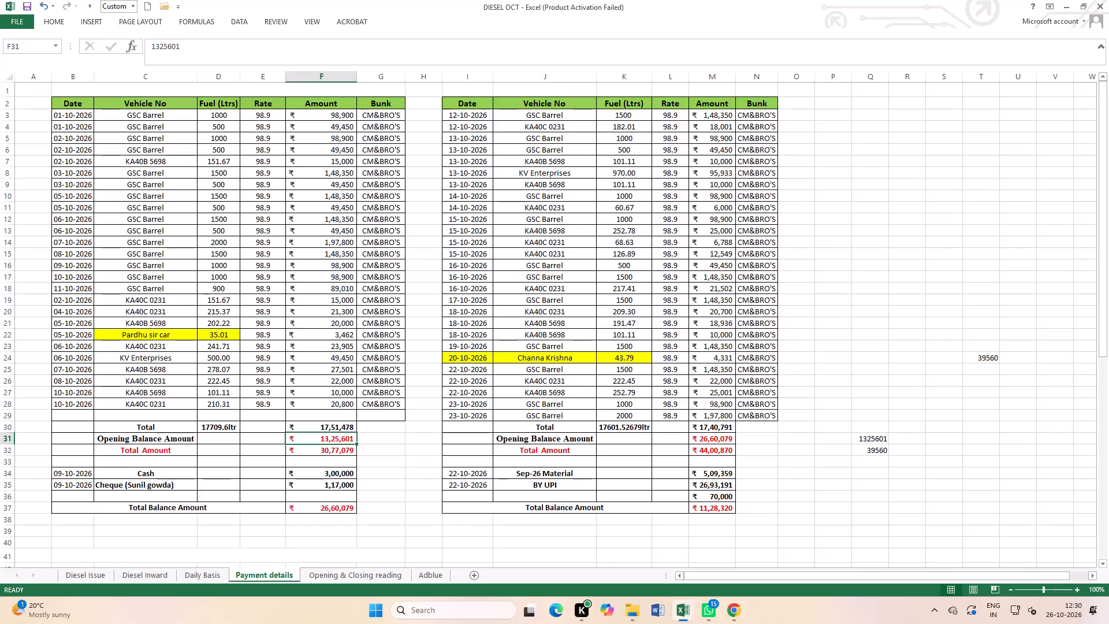
On Payment details, check the sum of the first period's amounts (F3:F28) and the Total formulas in F30 and M30.
{"action": "left_click_drag", "start_coordinate": [338, 118], "coordinate": [339, 381]}
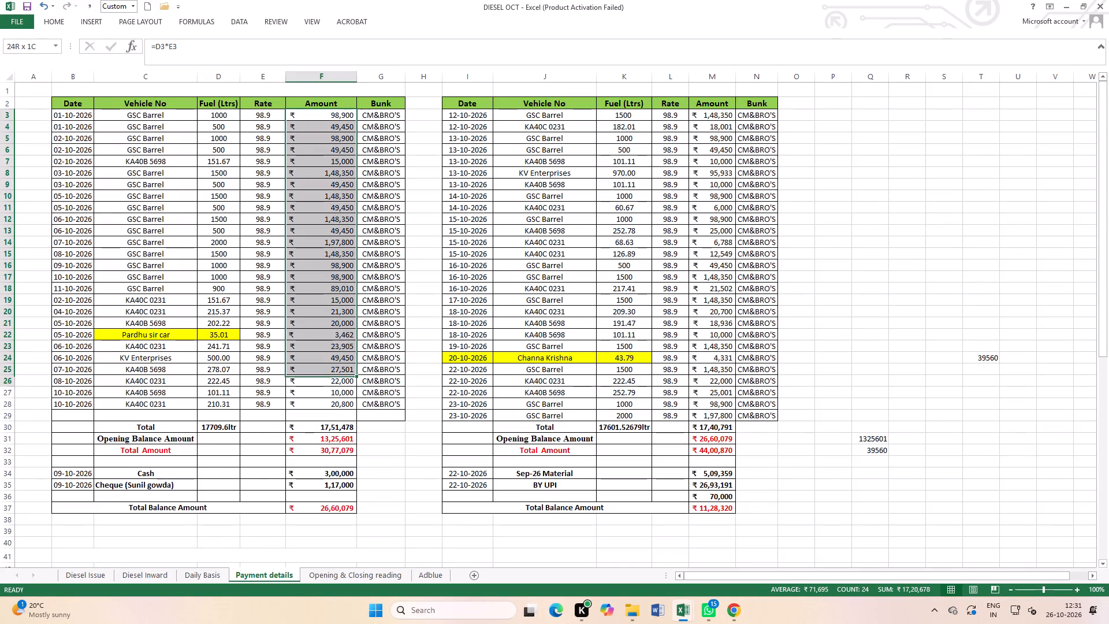
{"action": "left_click_drag", "start_coordinate": [339, 381], "coordinate": [337, 400]}
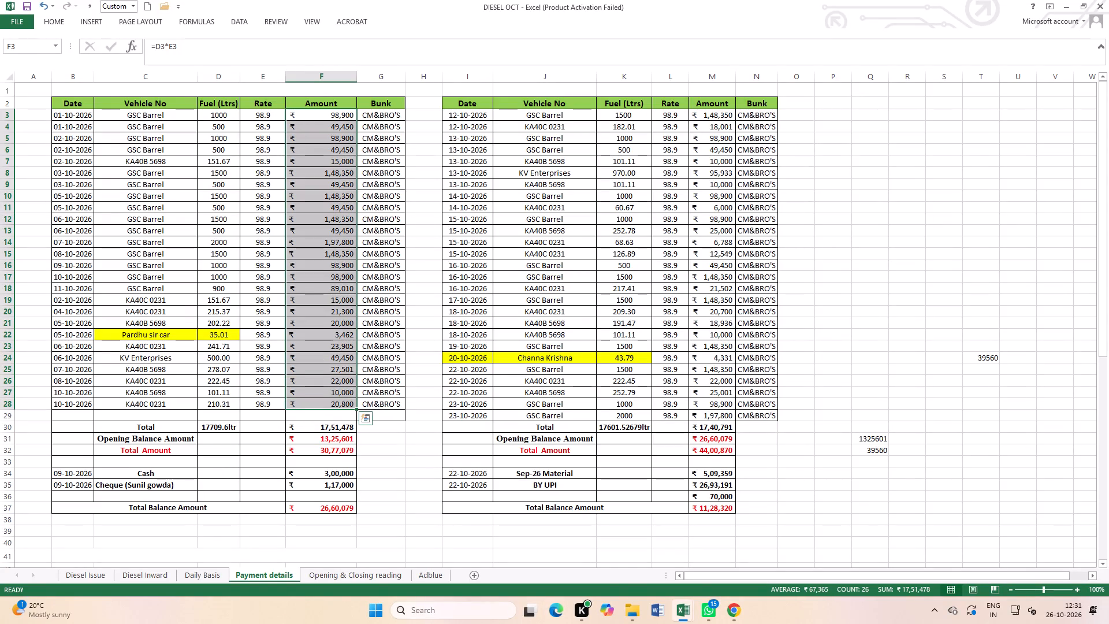
{"action": "double_click", "coordinate": [335, 428]}
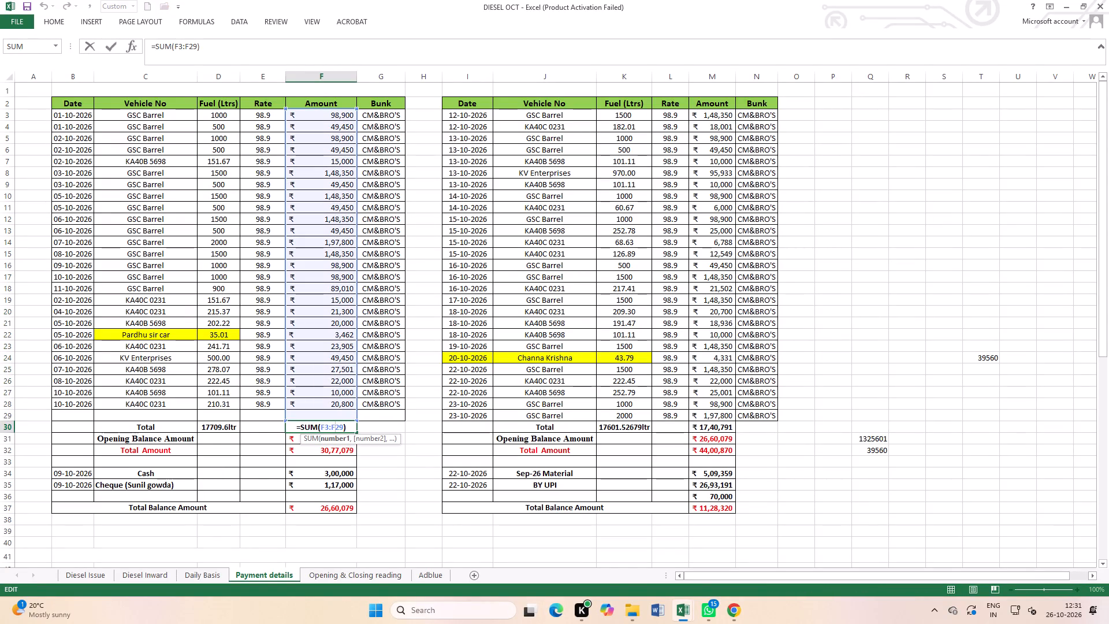
{"action": "key", "text": "Return"}
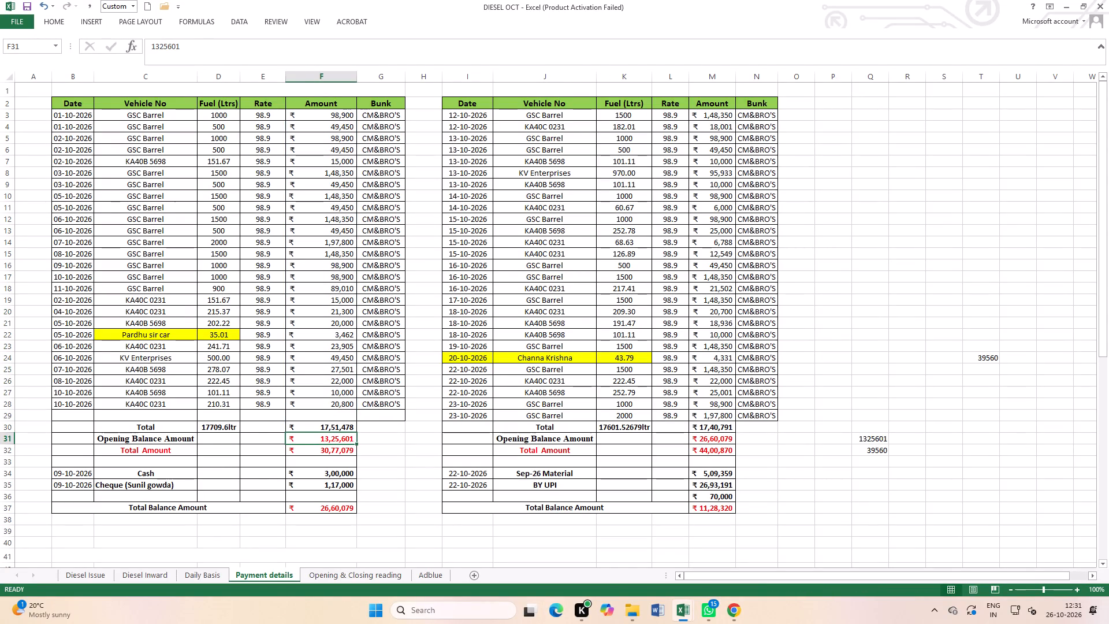
{"action": "double_click", "coordinate": [728, 427]}
{"action": "key", "text": "Return"}
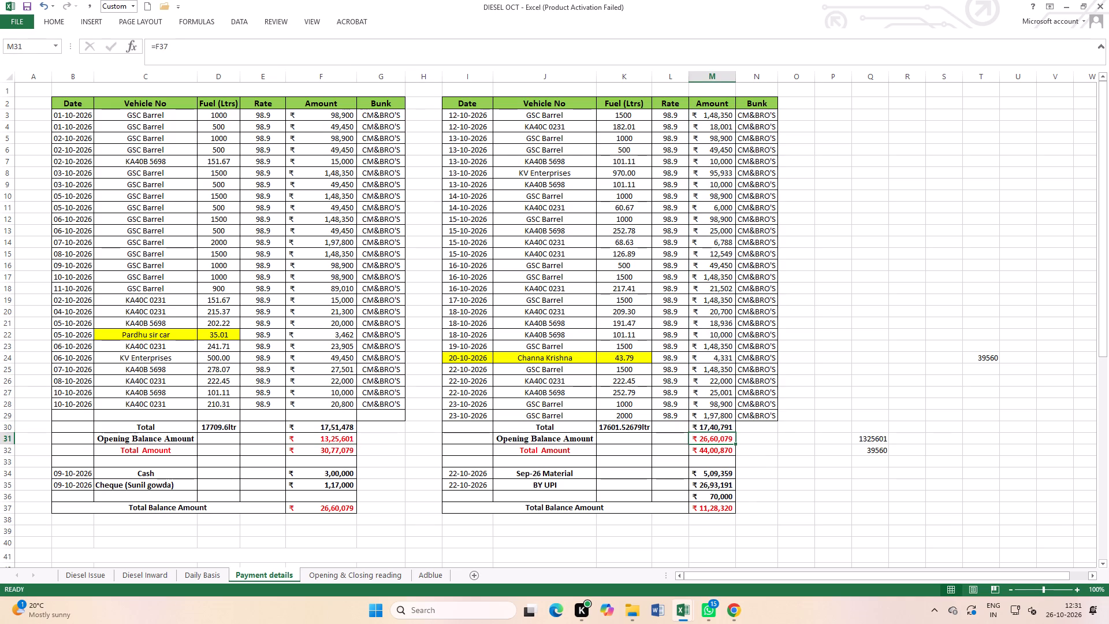
On Diesel Inward, check the sum of the October amounts (E3:E54) and the sheet's bottom totals, and return to Payment details.
{"action": "left_click", "coordinate": [155, 576]}
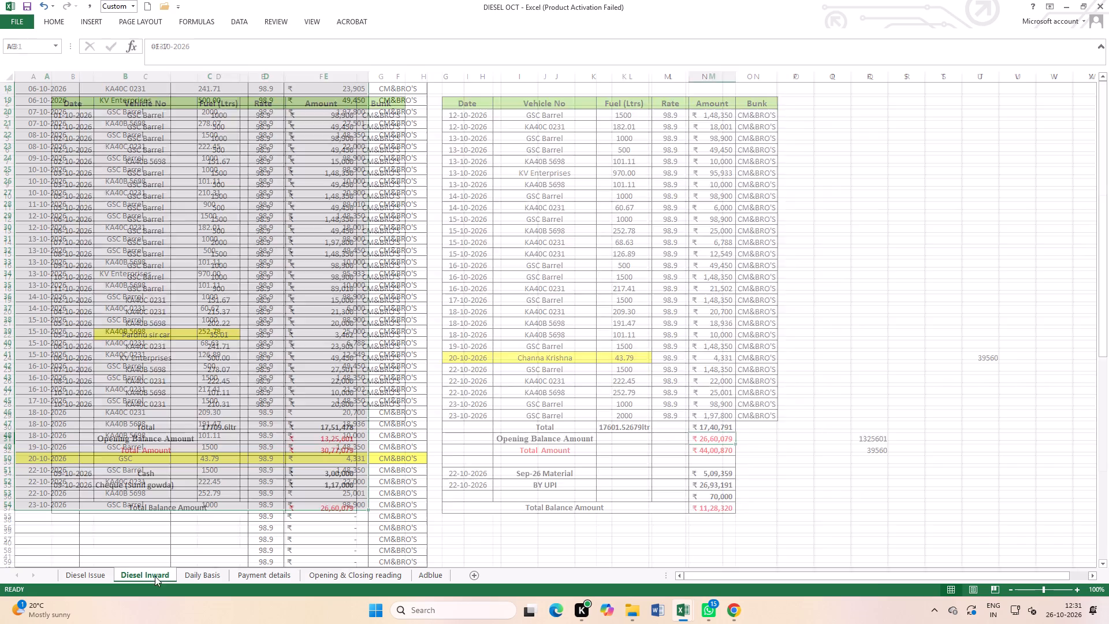
{"action": "scroll", "coordinate": [401, 295], "scroll_direction": "up", "scroll_amount": 6}
{"action": "left_click", "coordinate": [450, 296]}
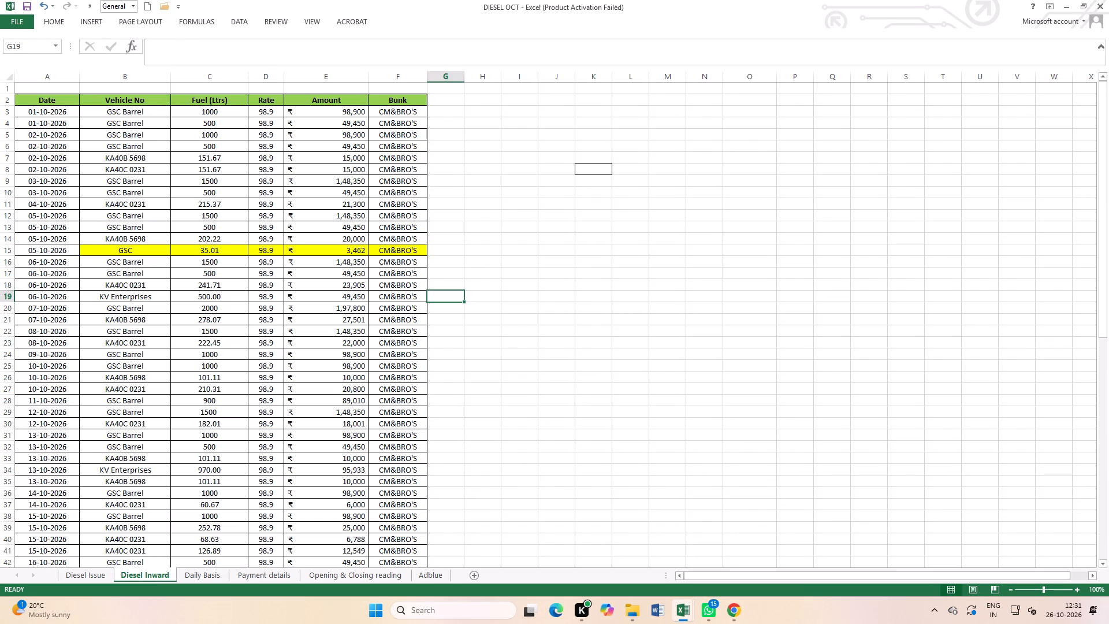
{"action": "left_click_drag", "start_coordinate": [353, 114], "coordinate": [377, 603]}
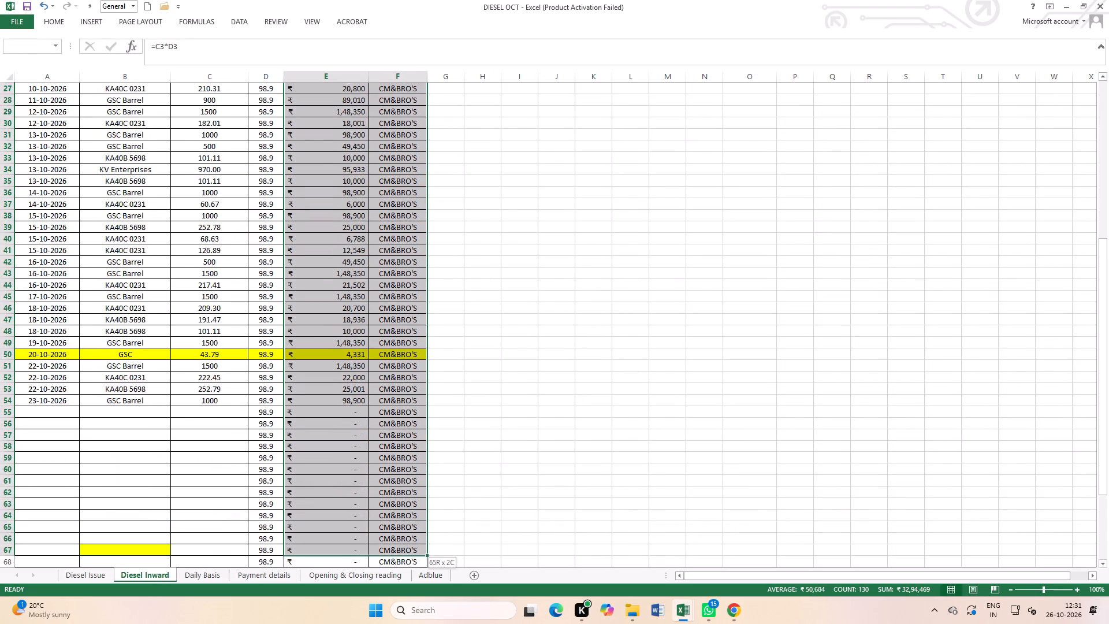
{"action": "left_click_drag", "start_coordinate": [377, 603], "coordinate": [354, 380]}
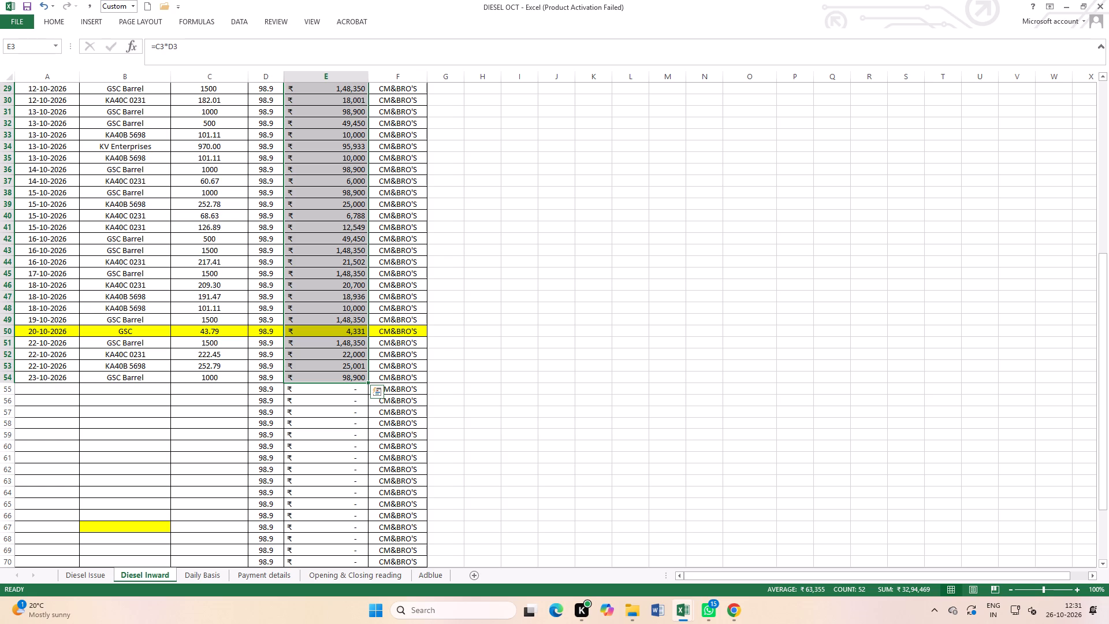
{"action": "left_click", "coordinate": [590, 511]}
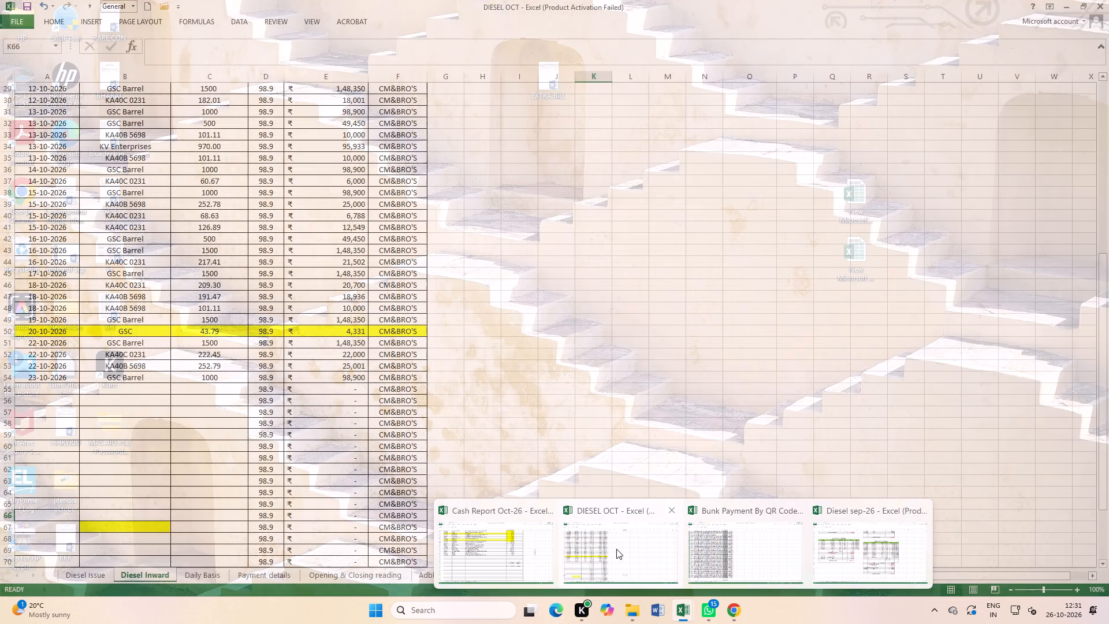
{"action": "left_click", "coordinate": [602, 554]}
{"action": "scroll", "coordinate": [508, 493], "scroll_direction": "down", "scroll_amount": 4}
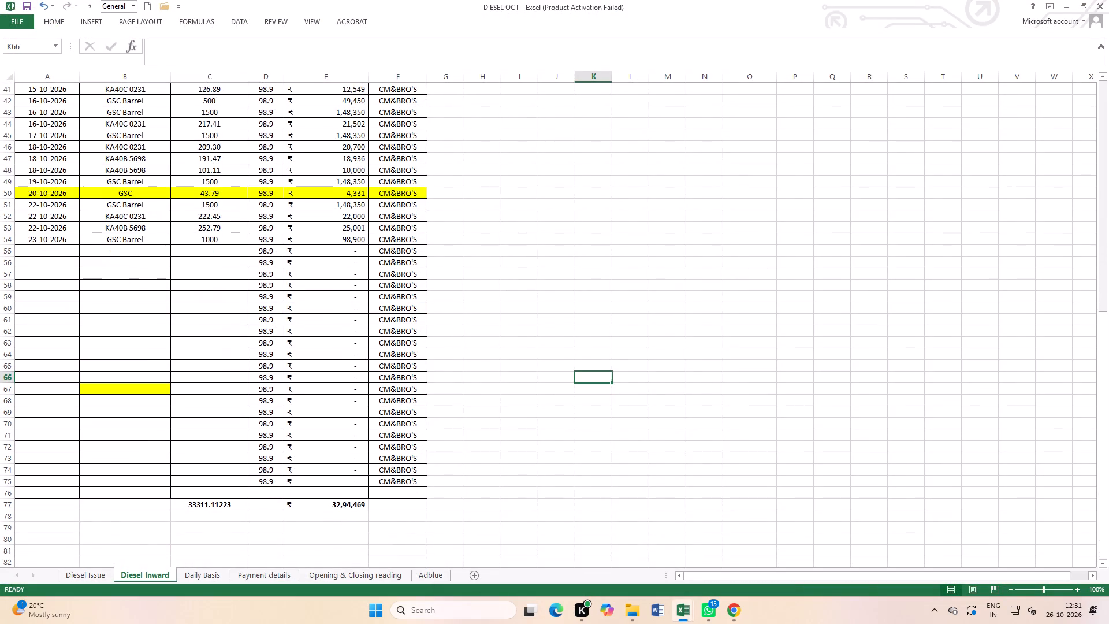
{"action": "left_click", "coordinate": [263, 572]}
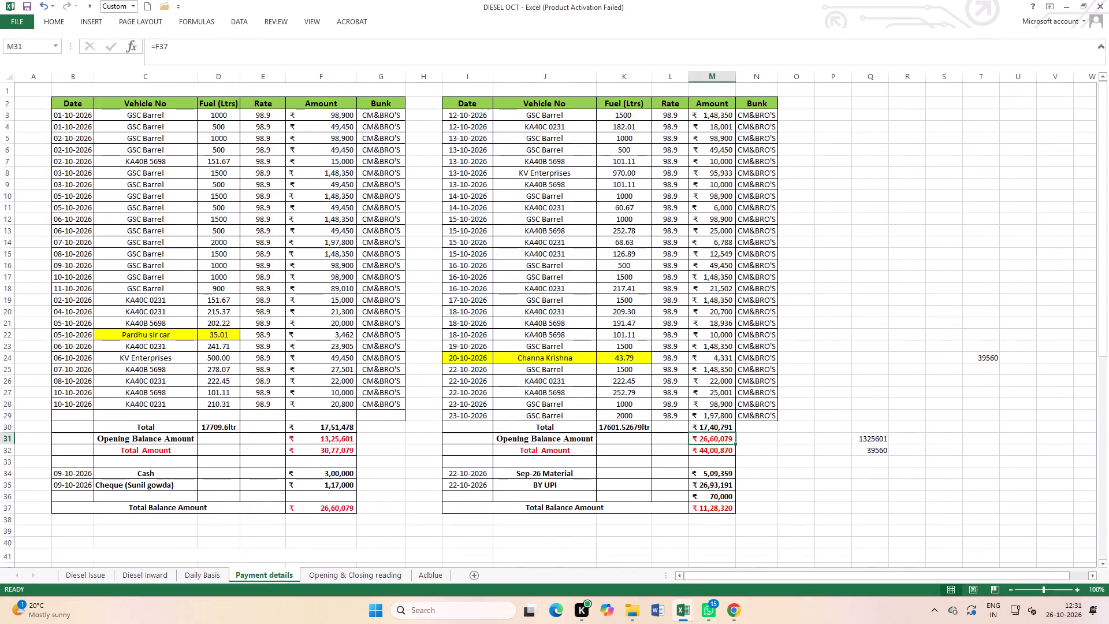
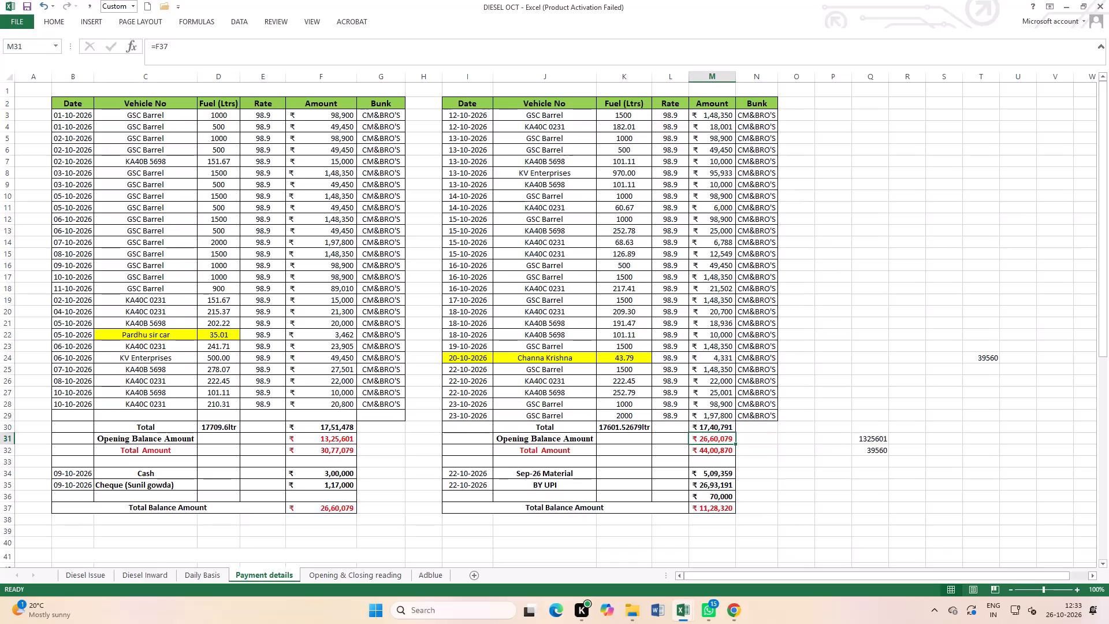
Check the first period's Total Balance Amount formula (F37) and both Total Amount formulas (F32, M32), glancing at Diesel Inward in between.
{"action": "double_click", "coordinate": [330, 507]}
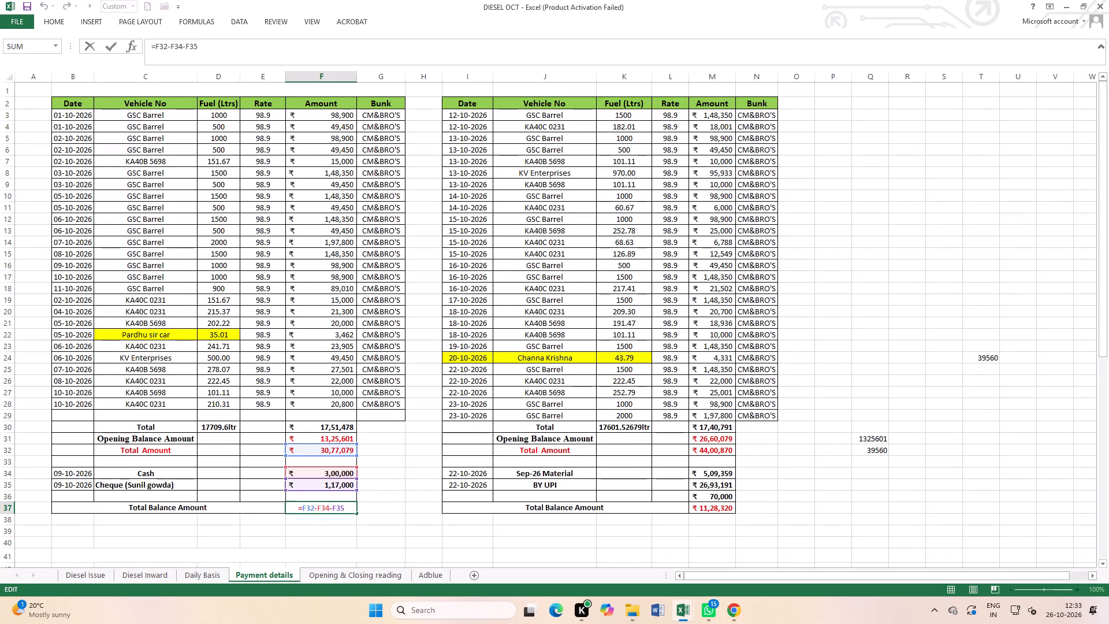
{"action": "key", "text": "Return"}
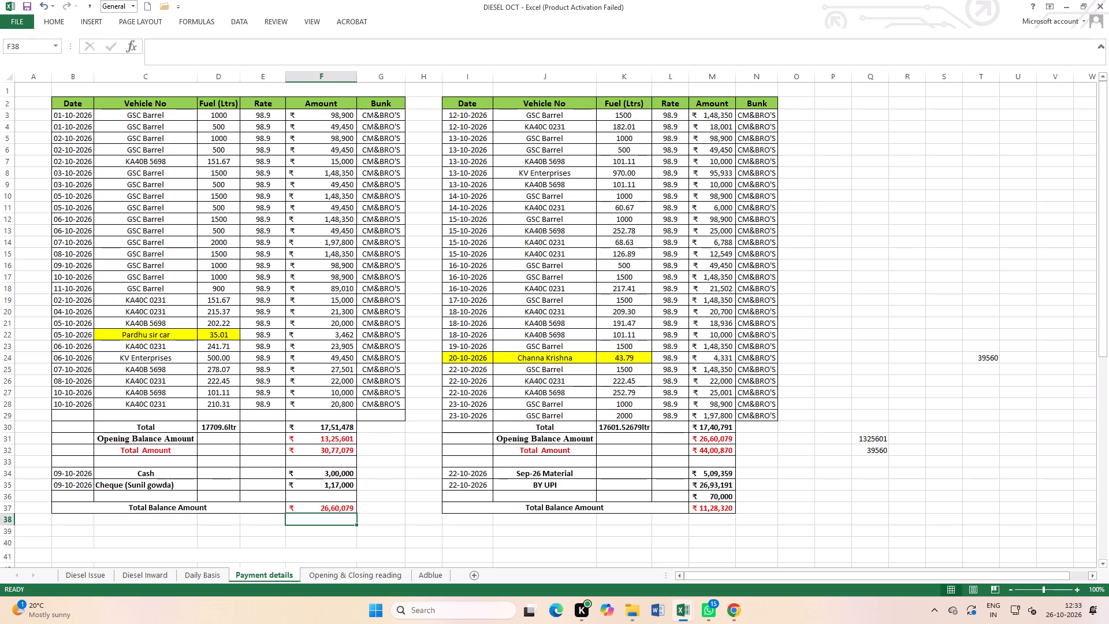
{"action": "left_click", "coordinate": [146, 578]}
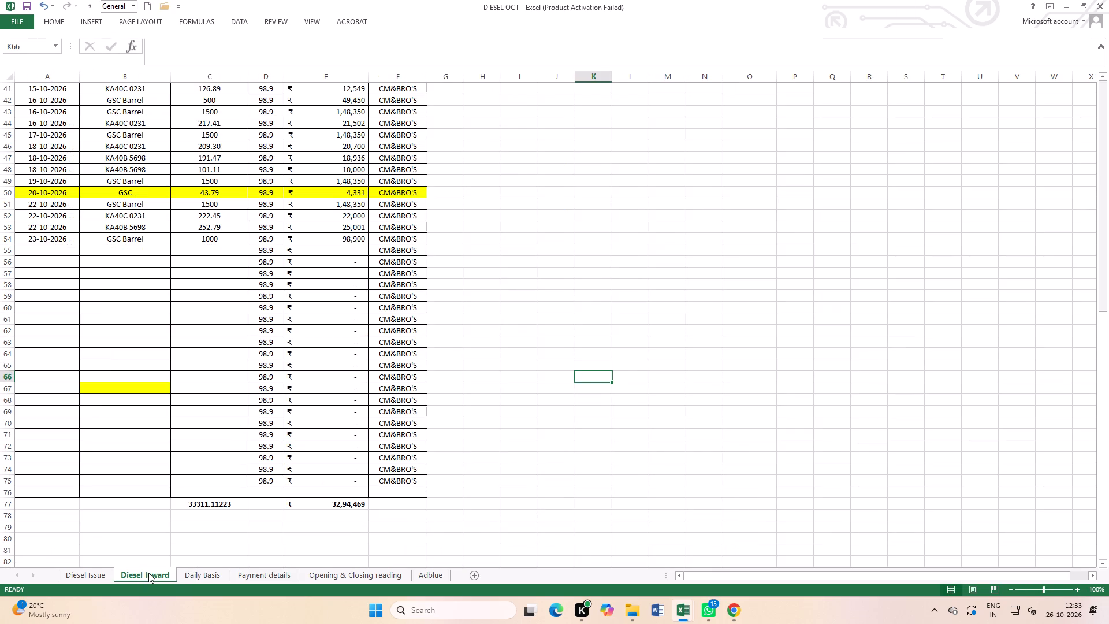
{"action": "left_click", "coordinate": [258, 575]}
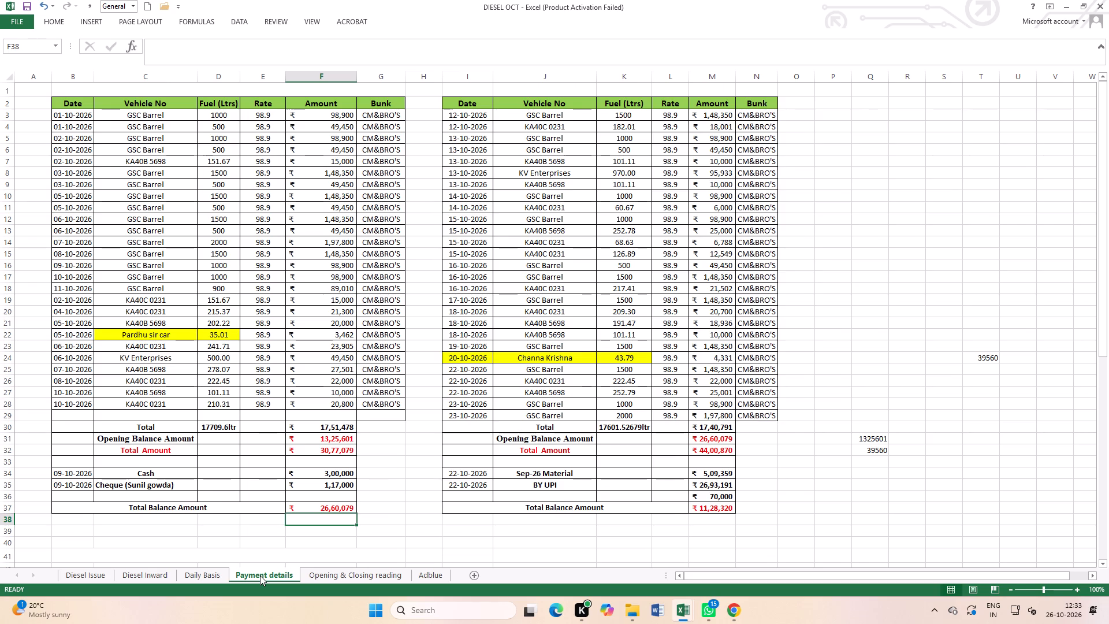
{"action": "double_click", "coordinate": [332, 453]}
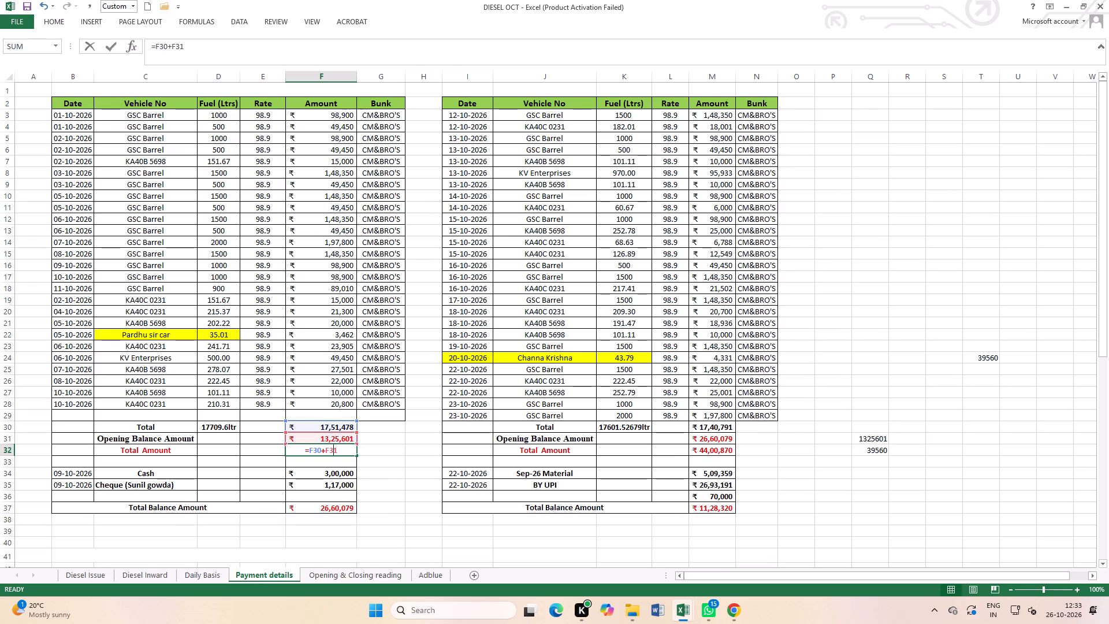
{"action": "key", "text": "Return"}
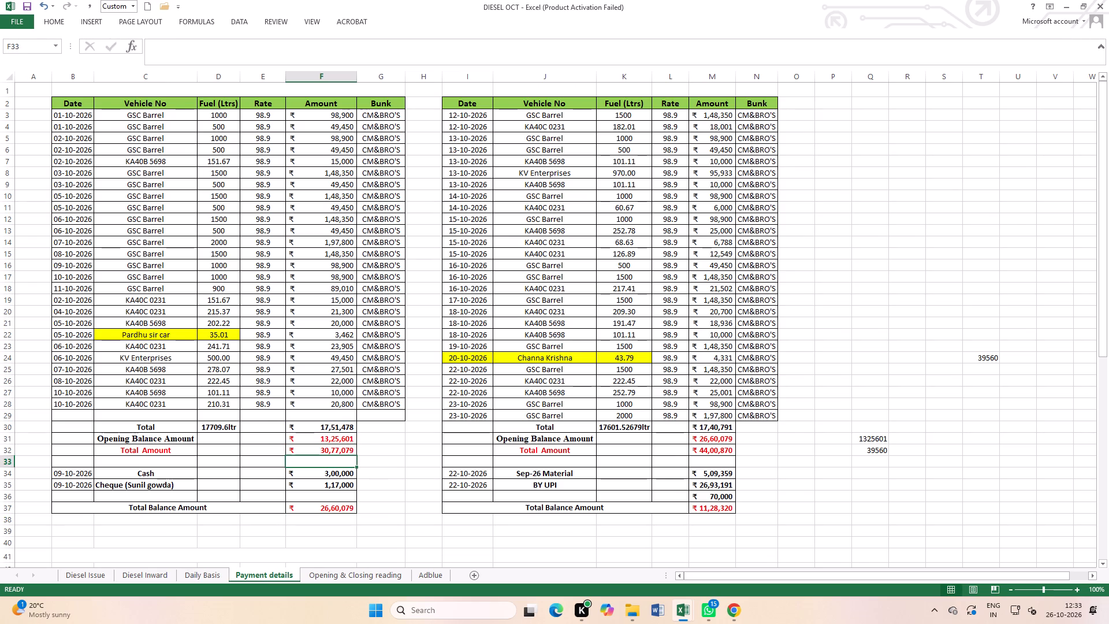
{"action": "double_click", "coordinate": [719, 450]}
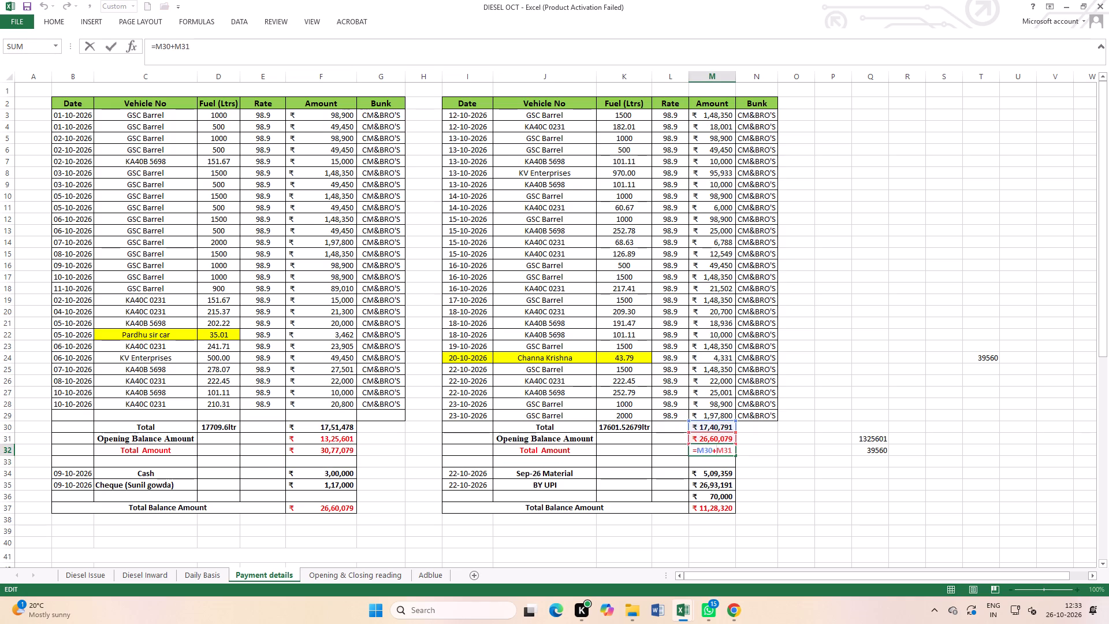
{"action": "key", "text": "Return"}
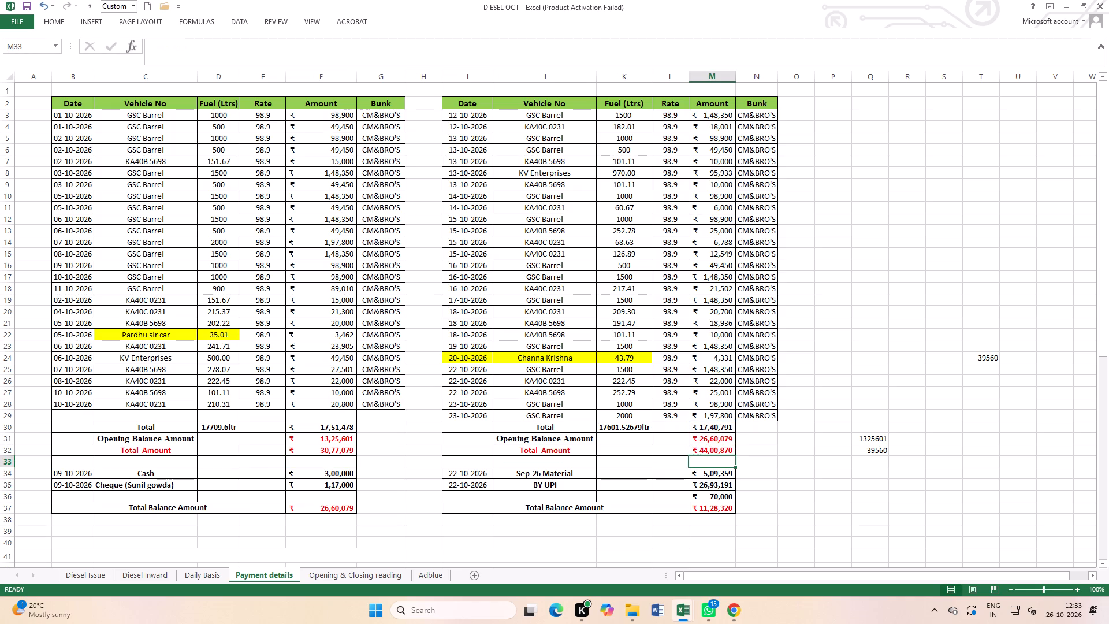
{"action": "left_click", "coordinate": [799, 497]}
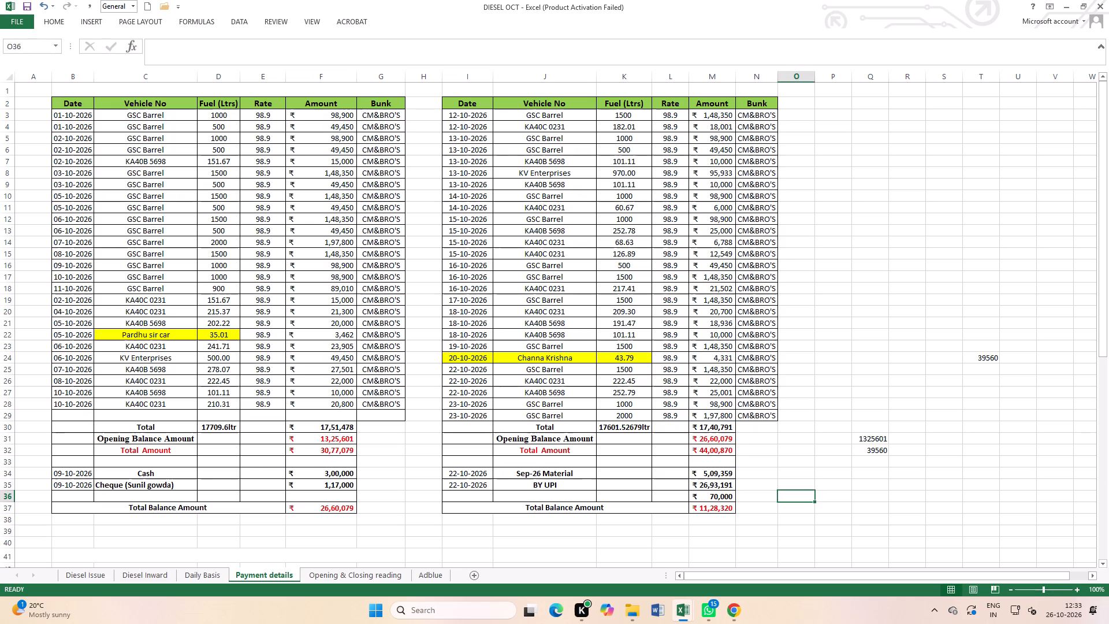
Re-enter the first period's Total Amount in F32 as =F30+F31, adding the Total and Opening Balance Amount.
{"action": "left_click", "coordinate": [337, 451]}
{"action": "key", "text": "equal"}
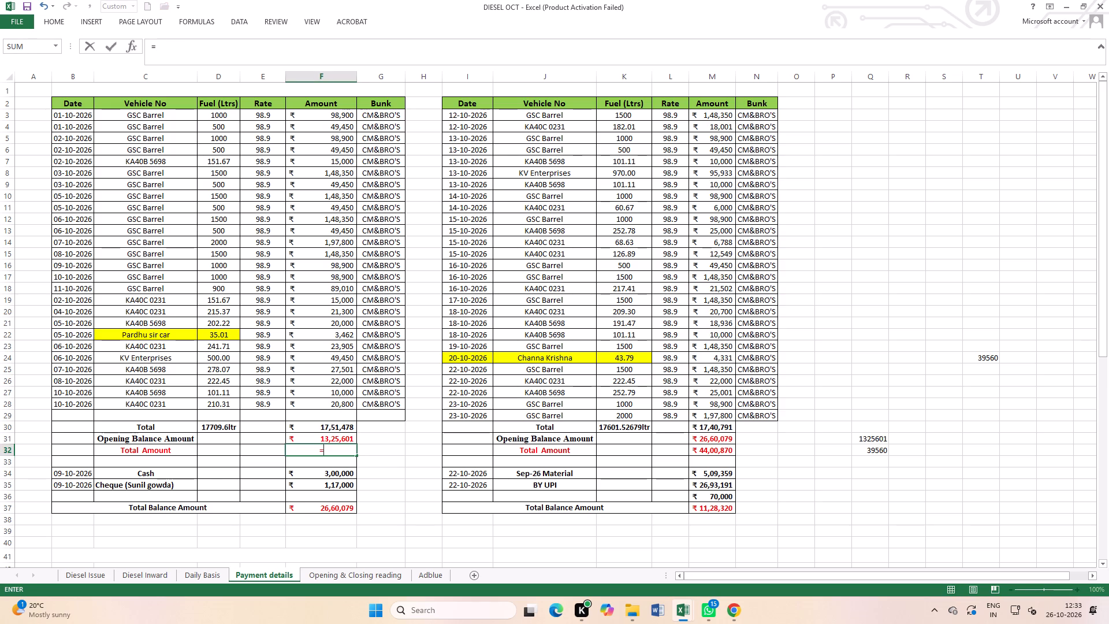
{"action": "left_click", "coordinate": [350, 429]}
{"action": "key", "text": "plus"}
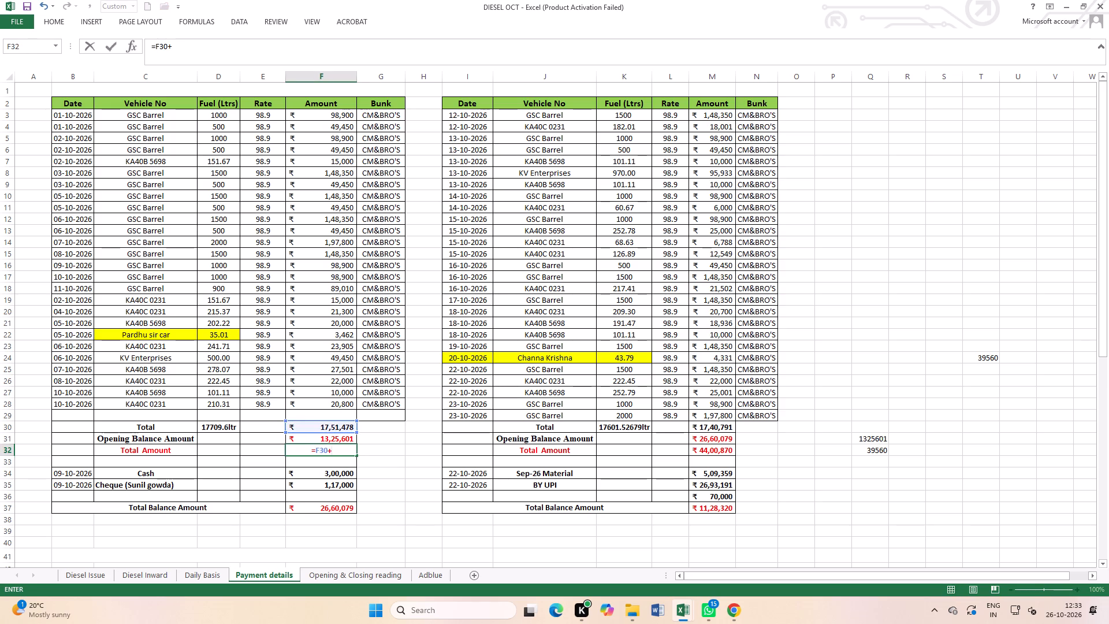
{"action": "left_click", "coordinate": [336, 438]}
{"action": "key", "text": "Return"}
Re-enter the first period's Total Balance Amount in F37 as =F32-F34-F35, deducting the cash and cheque payments.
{"action": "left_click", "coordinate": [346, 507]}
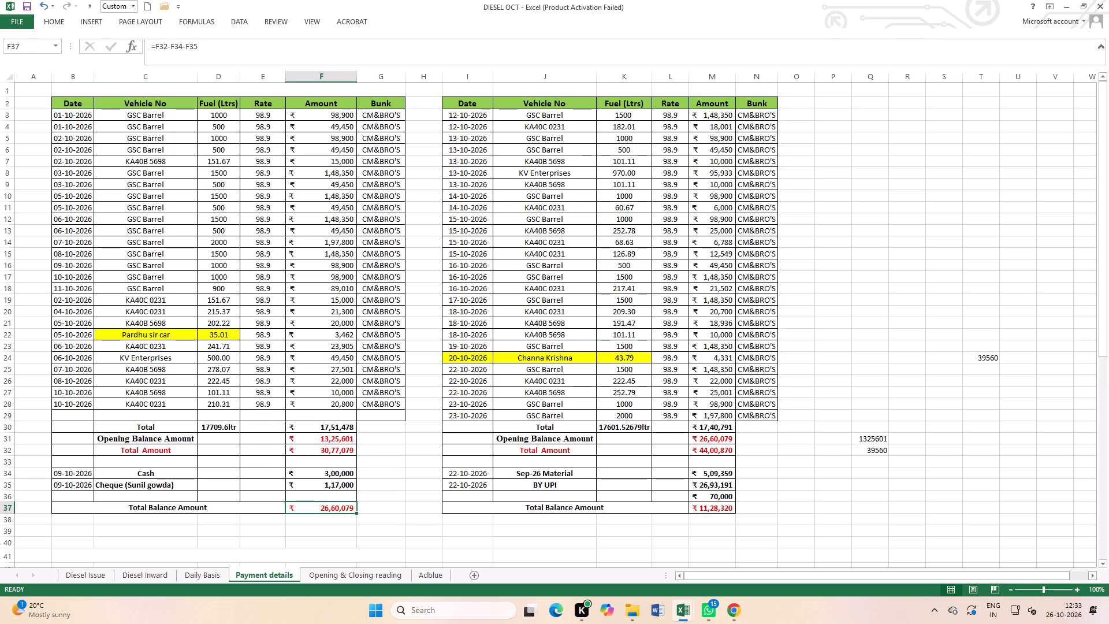
{"action": "key", "text": "equal"}
{"action": "left_click", "coordinate": [341, 451]}
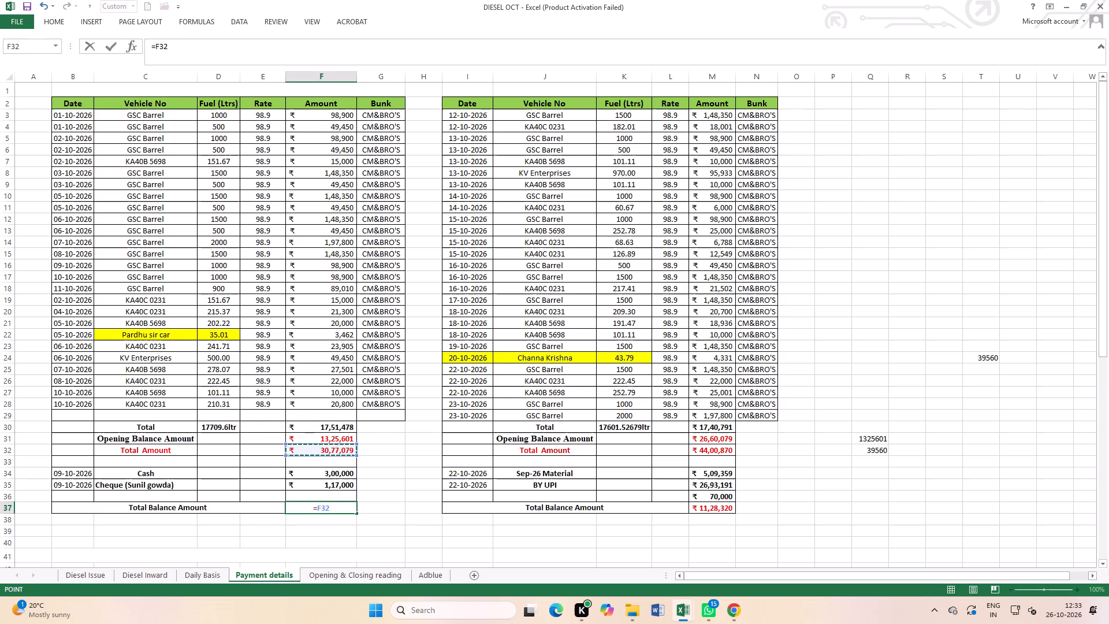
{"action": "key", "text": "minus"}
{"action": "left_click", "coordinate": [338, 471]}
{"action": "key", "text": "minus"}
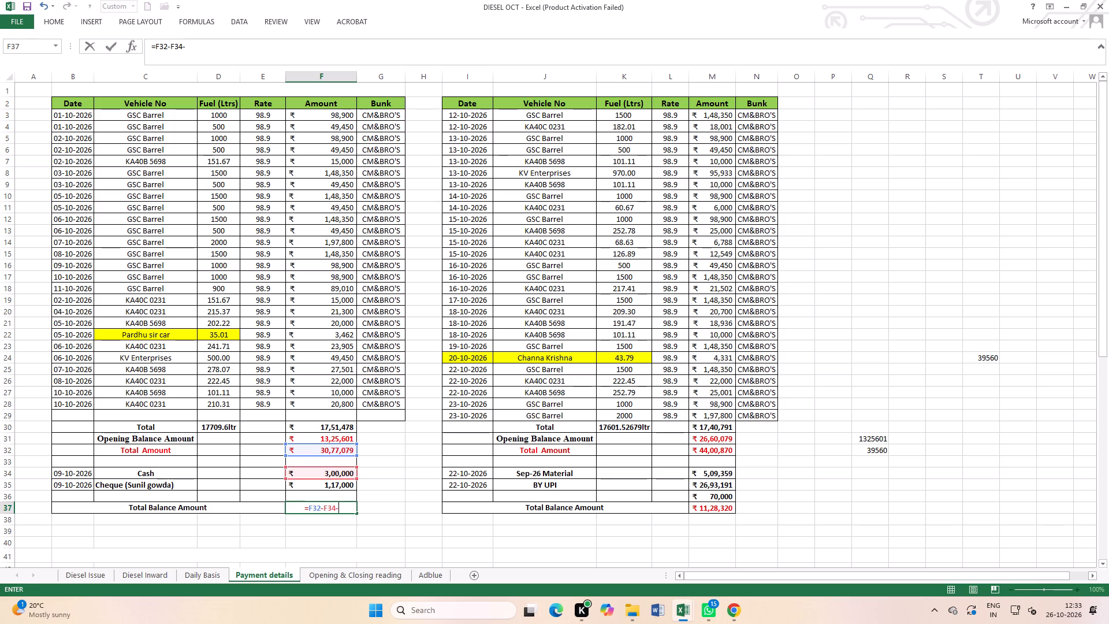
{"action": "left_click", "coordinate": [334, 486]}
{"action": "key", "text": "Return"}
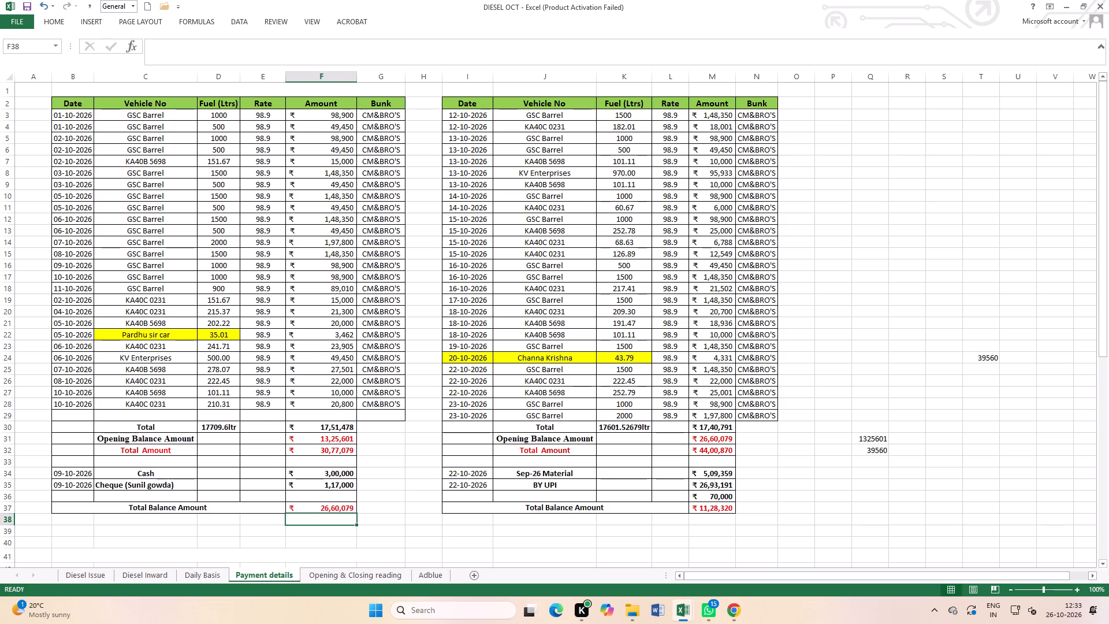
Re-enter the second period's Total Amount in M32 as =M30+M31, adding the Total and Opening Balance Amount.
{"action": "left_click", "coordinate": [717, 451]}
{"action": "key", "text": "equal"}
{"action": "left_click", "coordinate": [715, 423]}
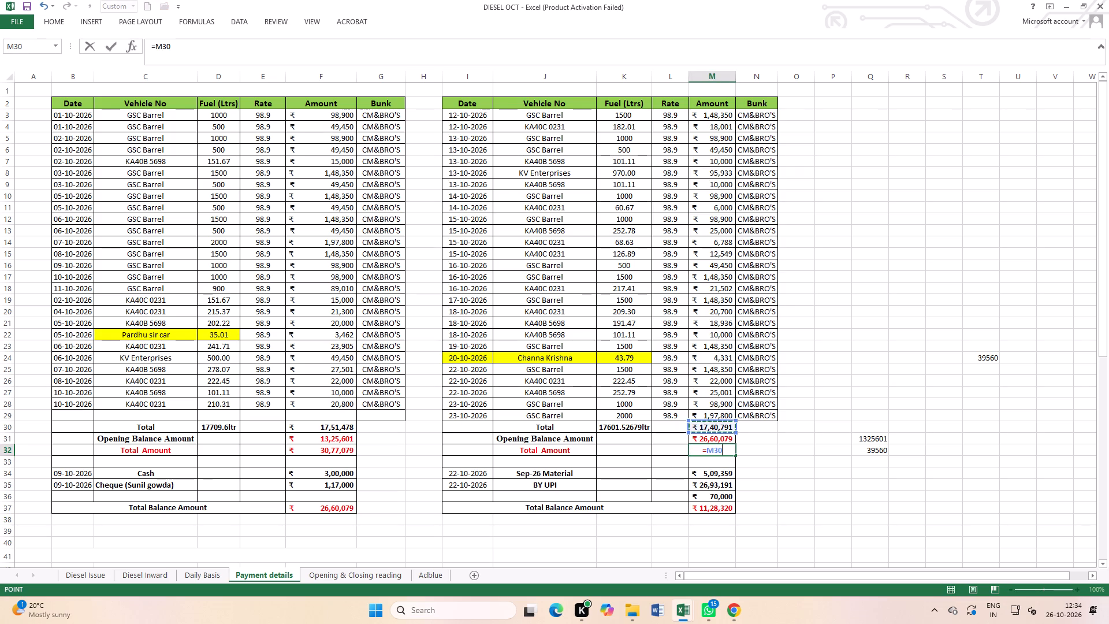
{"action": "key", "text": "plus"}
{"action": "left_click", "coordinate": [718, 442]}
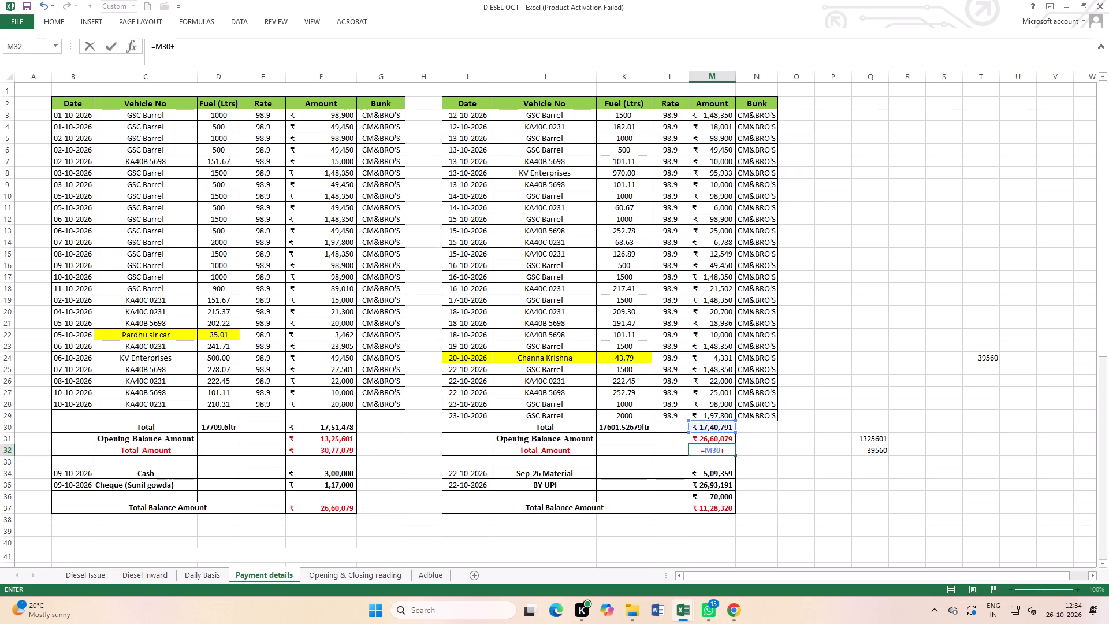
{"action": "left_click", "coordinate": [718, 440]}
{"action": "key", "text": "Return"}
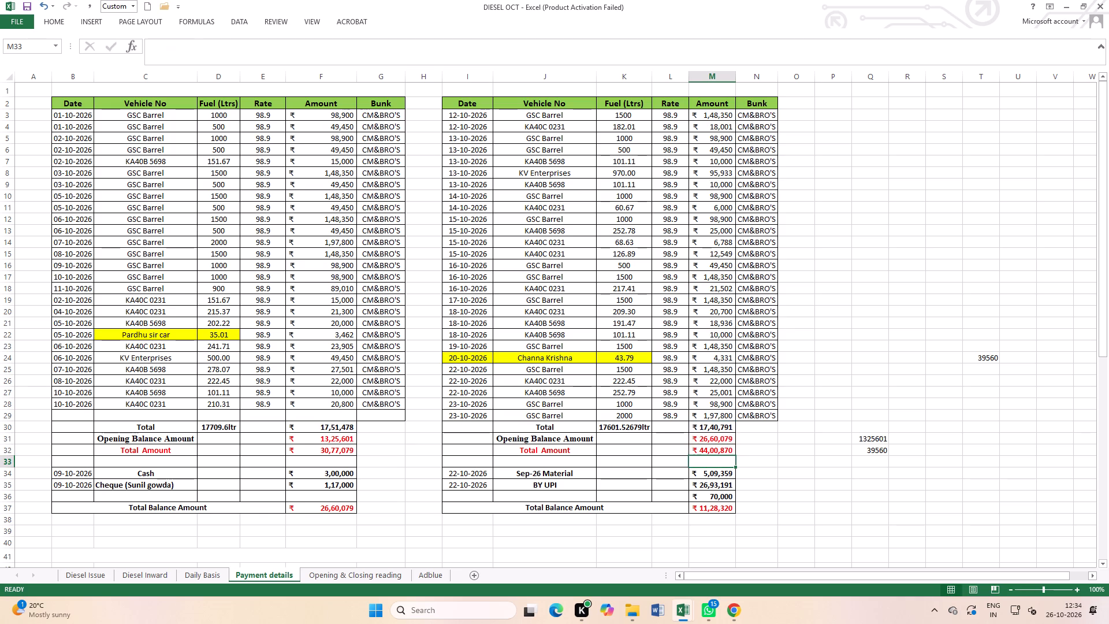
Check the second period's Total formula (M30), the sum of its amounts (M3:M29) and the Total Balance Amount formula (M37).
{"action": "left_click", "coordinate": [799, 429]}
{"action": "double_click", "coordinate": [722, 428]}
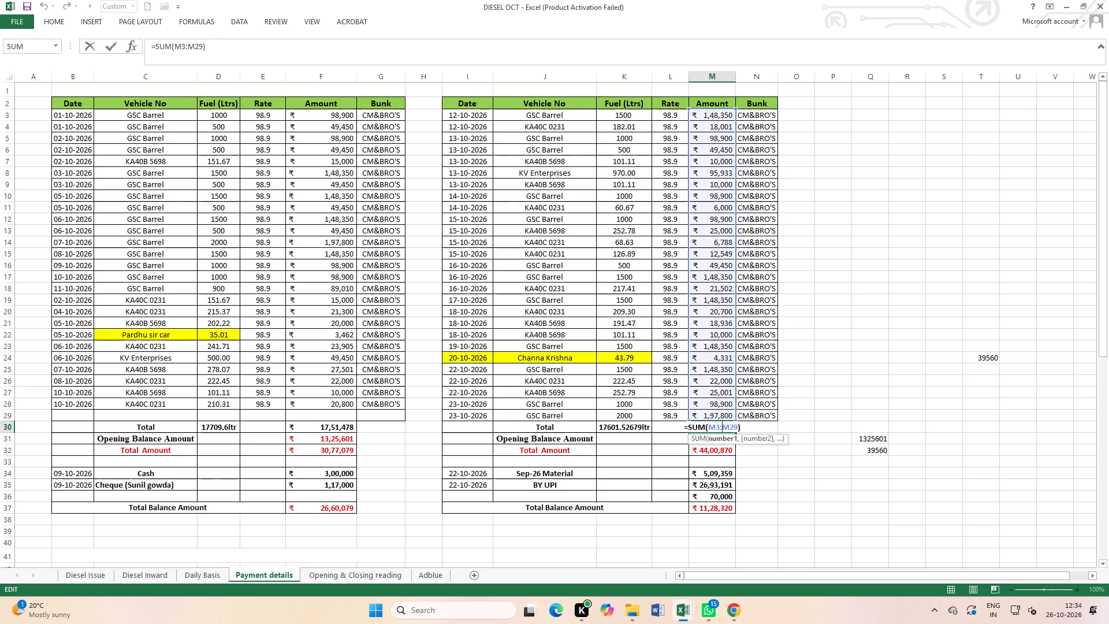
{"action": "key", "text": "Return"}
{"action": "left_click_drag", "start_coordinate": [709, 115], "coordinate": [721, 318]}
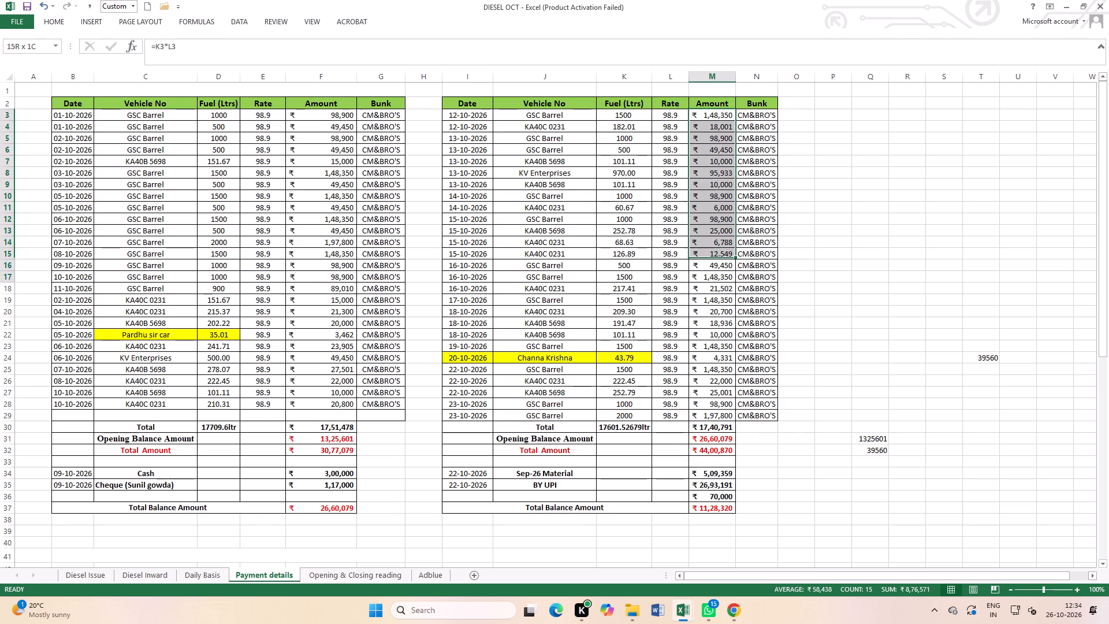
{"action": "left_click_drag", "start_coordinate": [721, 318], "coordinate": [723, 415]}
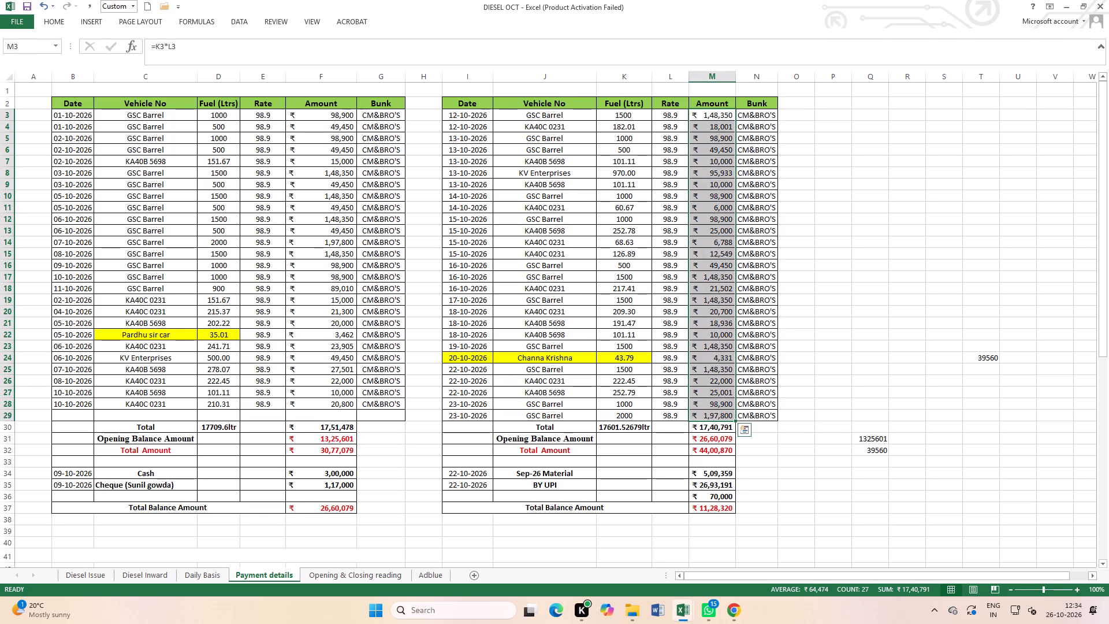
{"action": "left_click", "coordinate": [777, 473]}
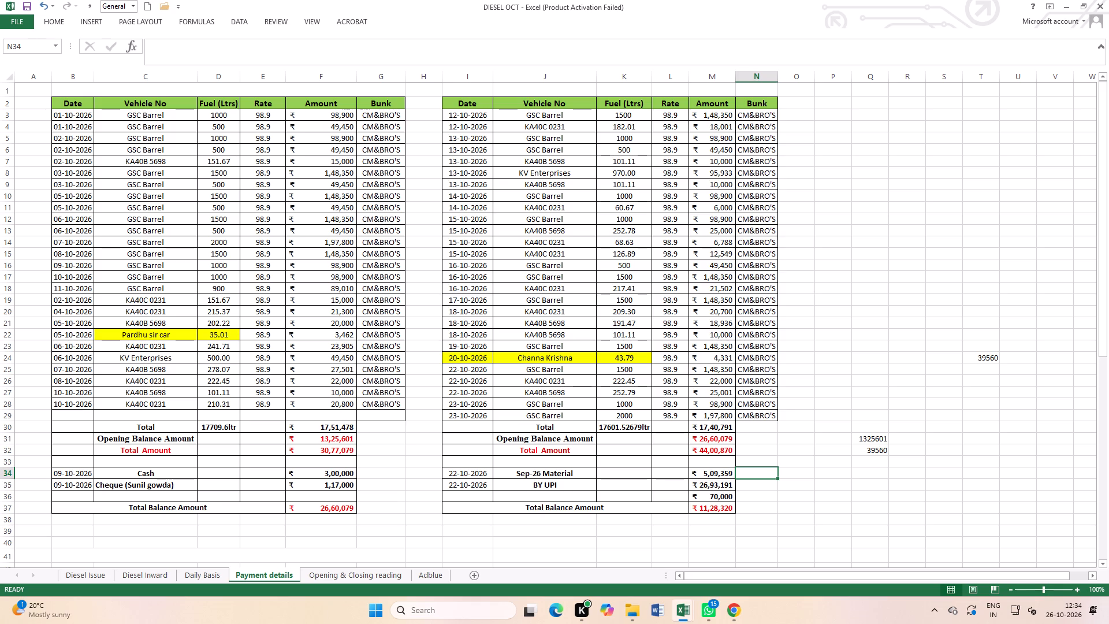
{"action": "left_click", "coordinate": [715, 506]}
{"action": "double_click", "coordinate": [715, 510]}
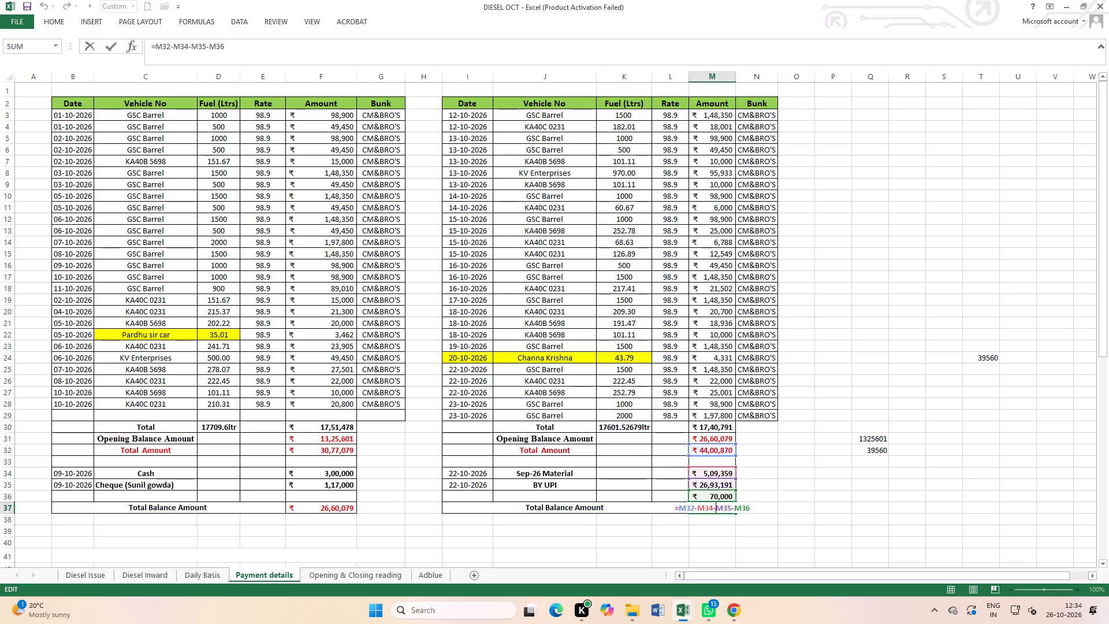
{"action": "key", "text": "Return"}
{"action": "left_click", "coordinate": [844, 523]}
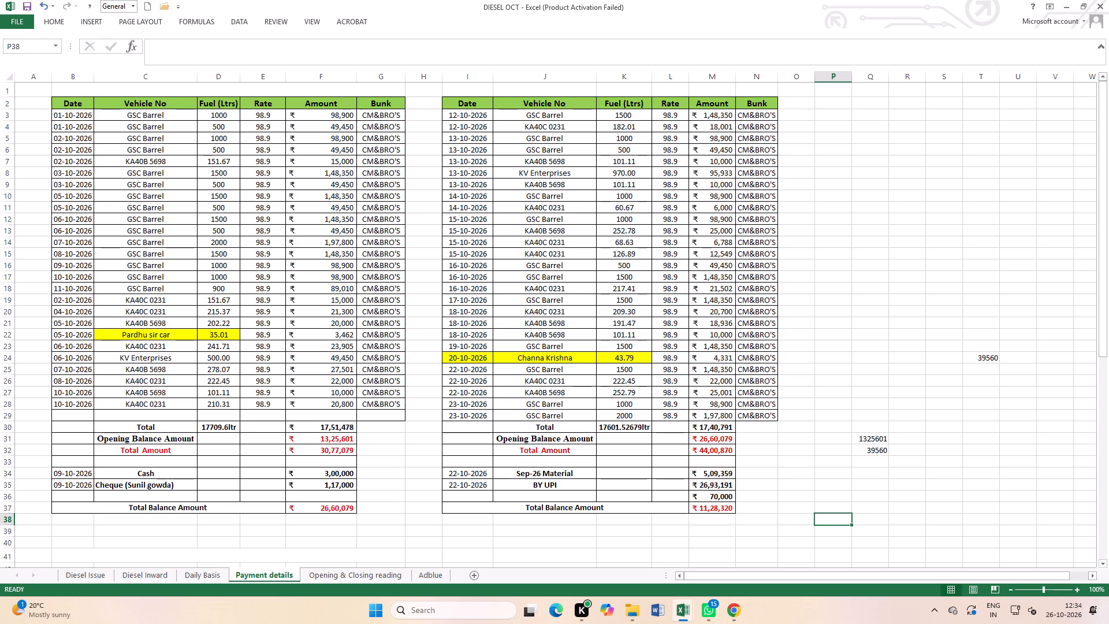
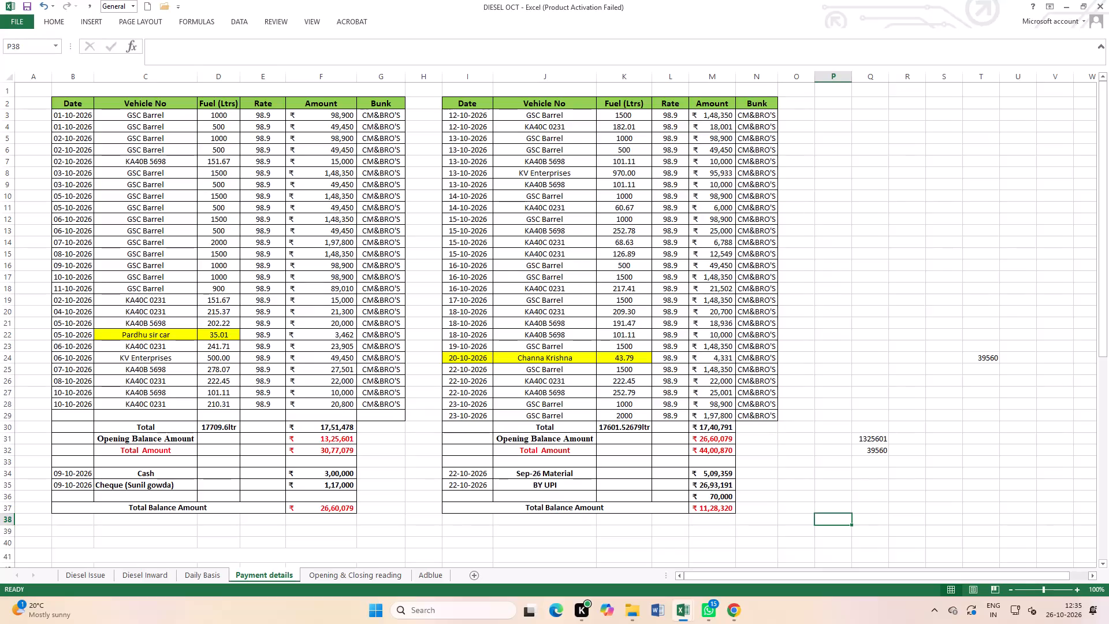
Check the second period's Total formula (M30) again, comparing it with the sum of the amounts in M3:M29.
{"action": "double_click", "coordinate": [710, 427]}
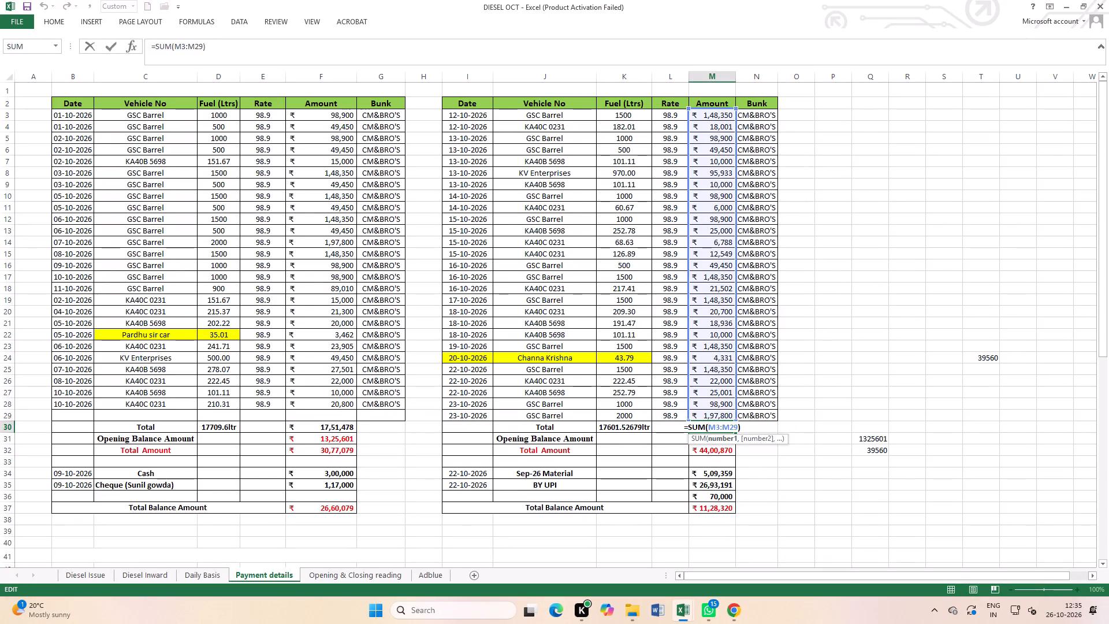
{"action": "scroll", "coordinate": [748, 404], "scroll_direction": "down", "scroll_amount": 4}
{"action": "scroll", "coordinate": [757, 391], "scroll_direction": "up", "scroll_amount": 2}
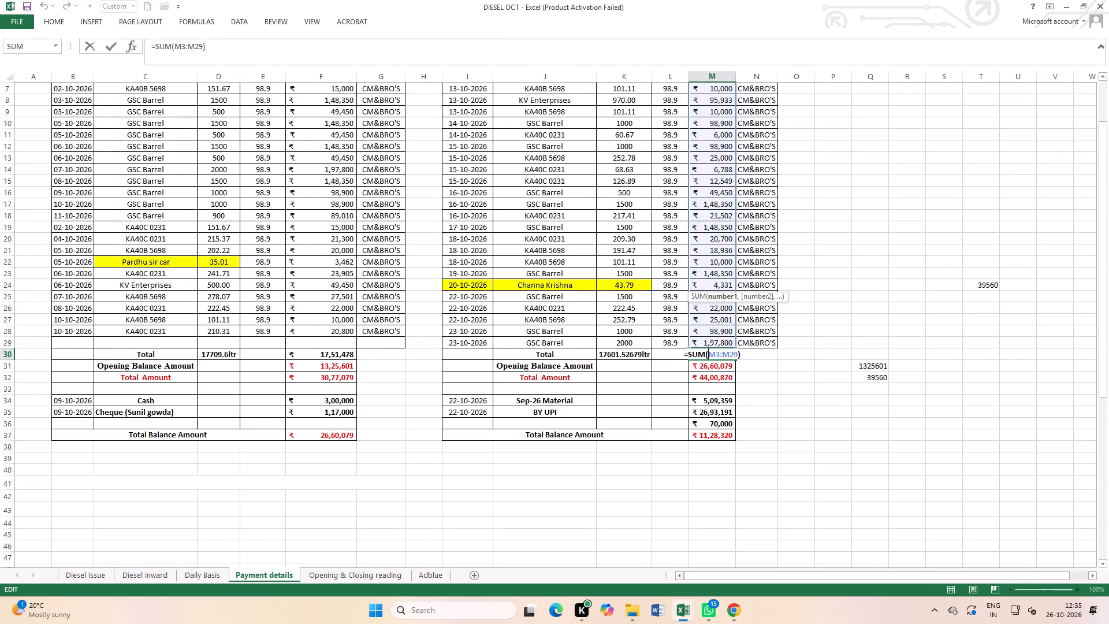
{"action": "key", "text": "Return"}
{"action": "scroll", "coordinate": [807, 365], "scroll_direction": "up", "scroll_amount": 1}
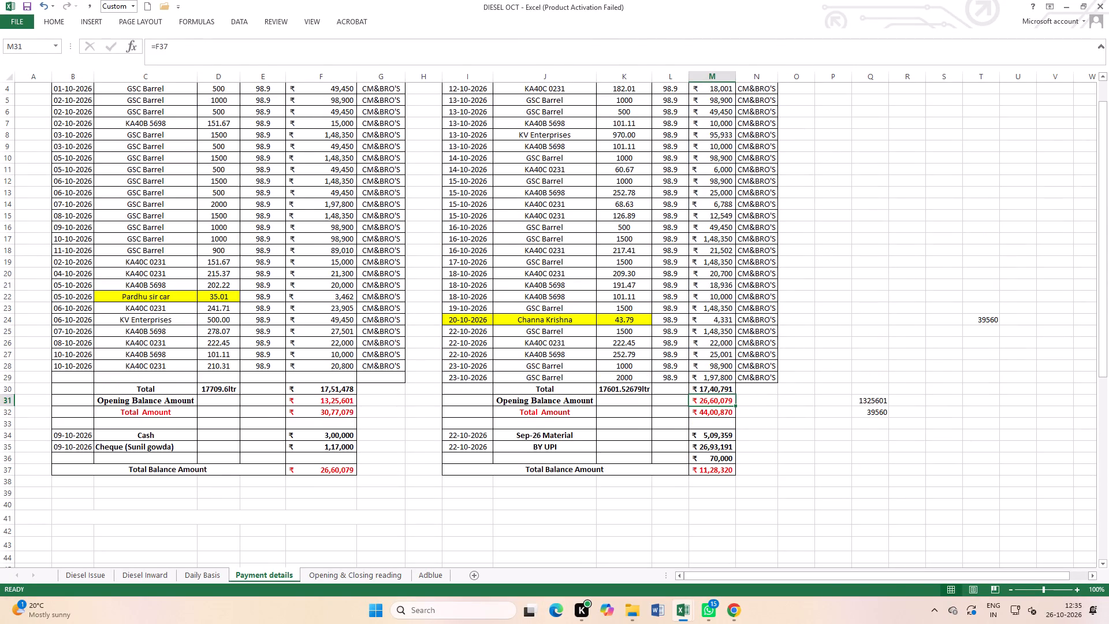
{"action": "left_click_drag", "start_coordinate": [716, 379], "coordinate": [716, 122]}
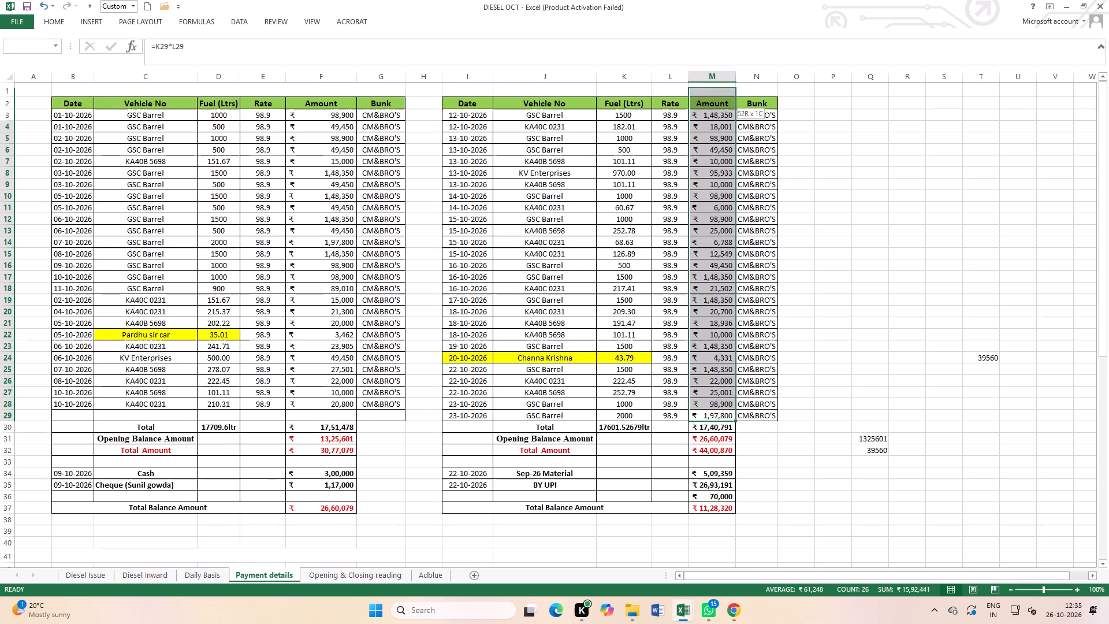
{"action": "left_click_drag", "start_coordinate": [716, 122], "coordinate": [719, 112]}
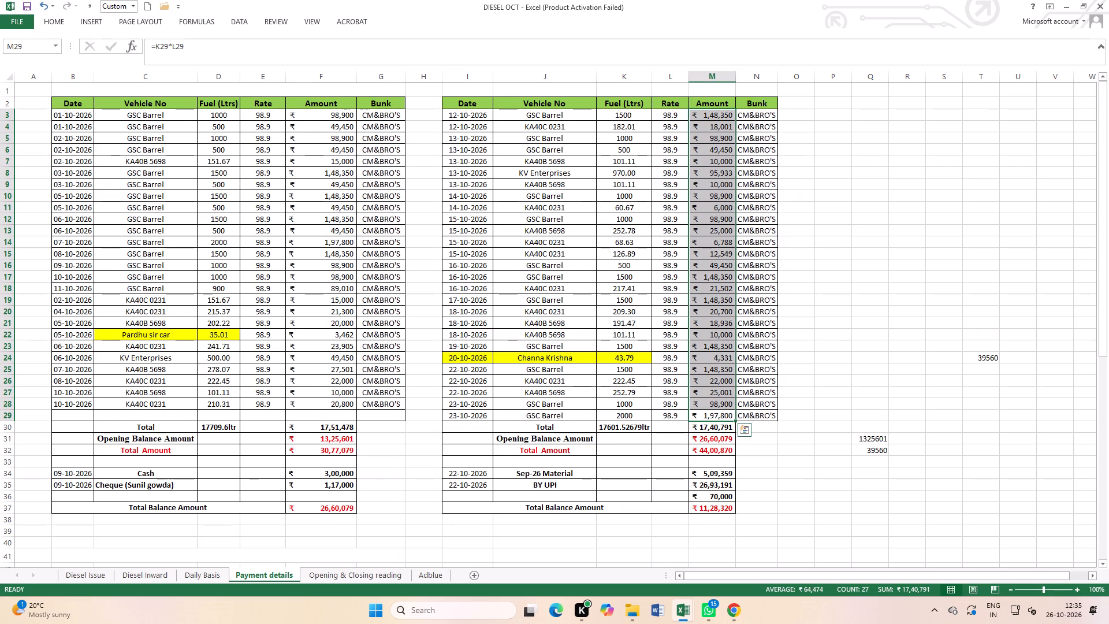
{"action": "left_click", "coordinate": [881, 277]}
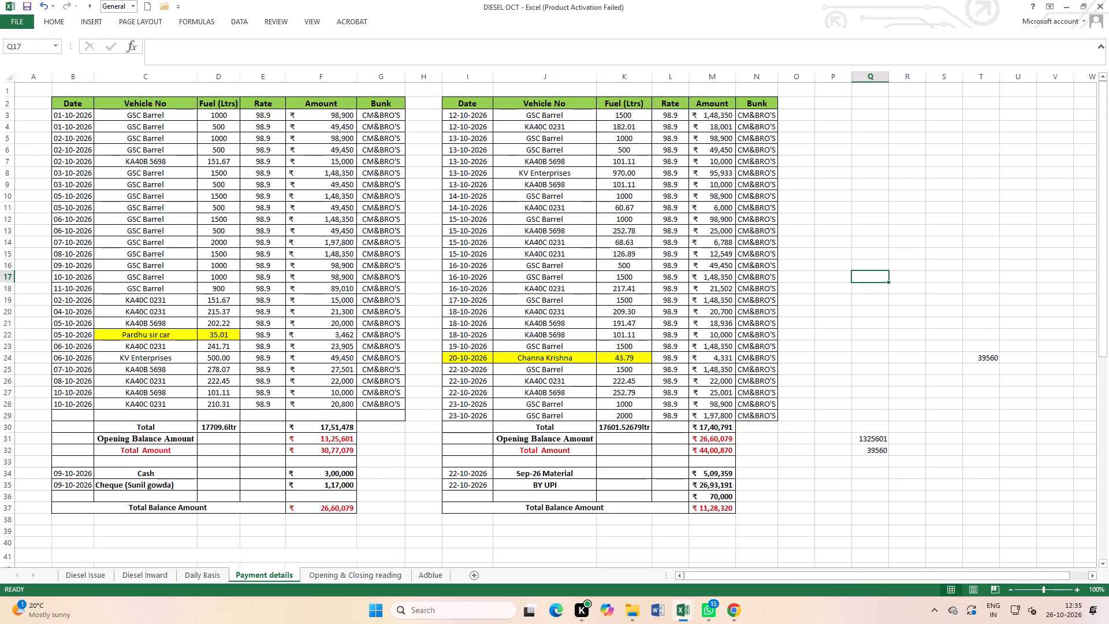
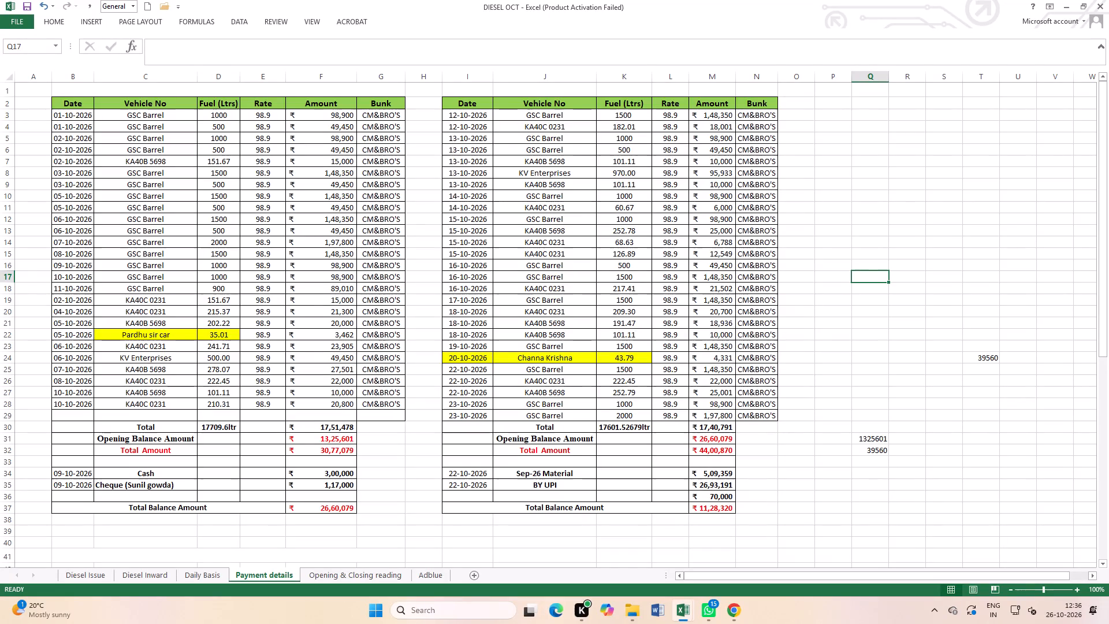
Enter the two period totals 1751478 and 1740791 in R27 and R28, and select both to check their sum.
{"action": "left_click", "coordinate": [894, 394]}
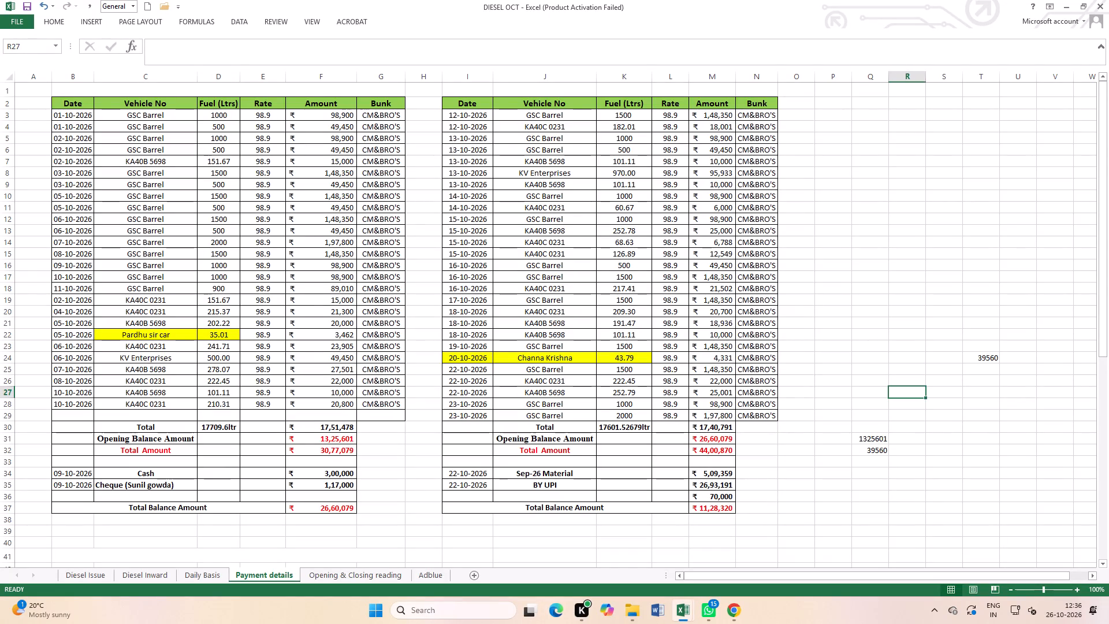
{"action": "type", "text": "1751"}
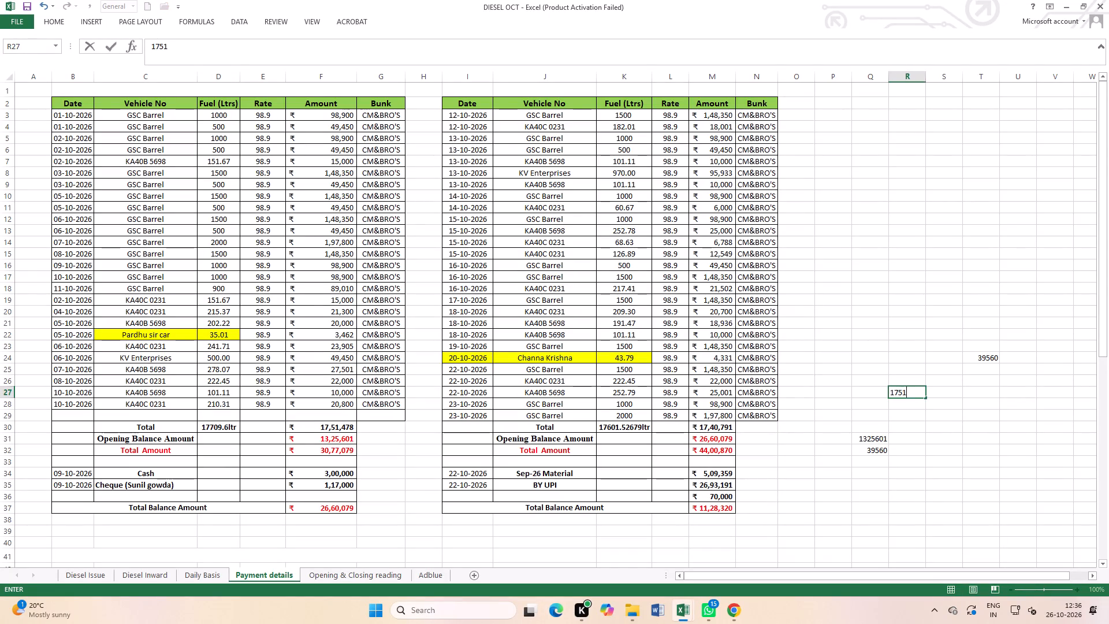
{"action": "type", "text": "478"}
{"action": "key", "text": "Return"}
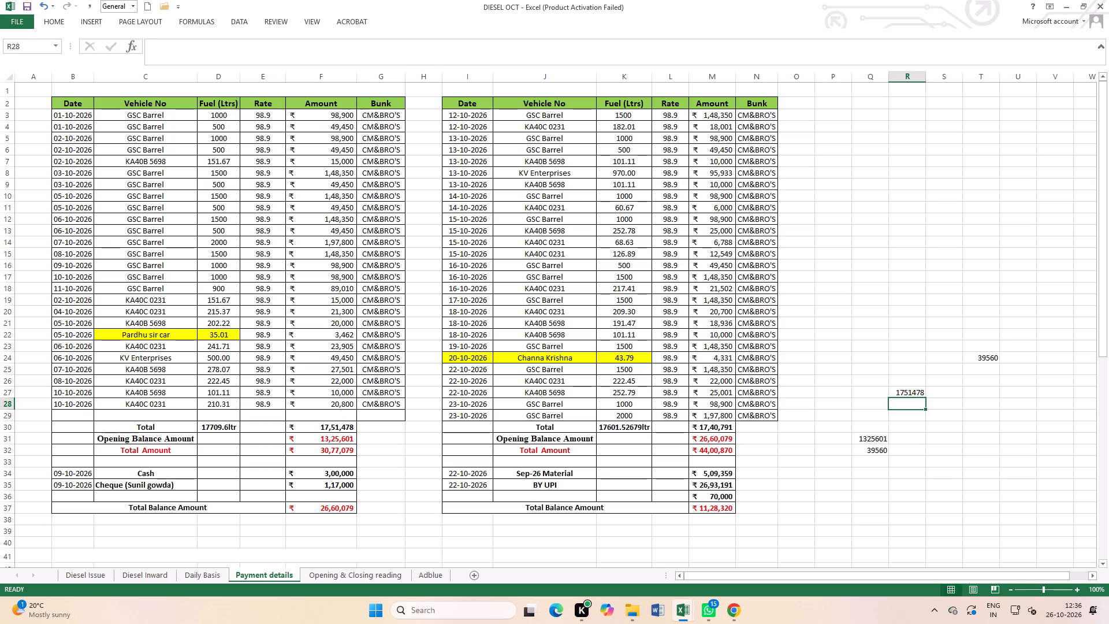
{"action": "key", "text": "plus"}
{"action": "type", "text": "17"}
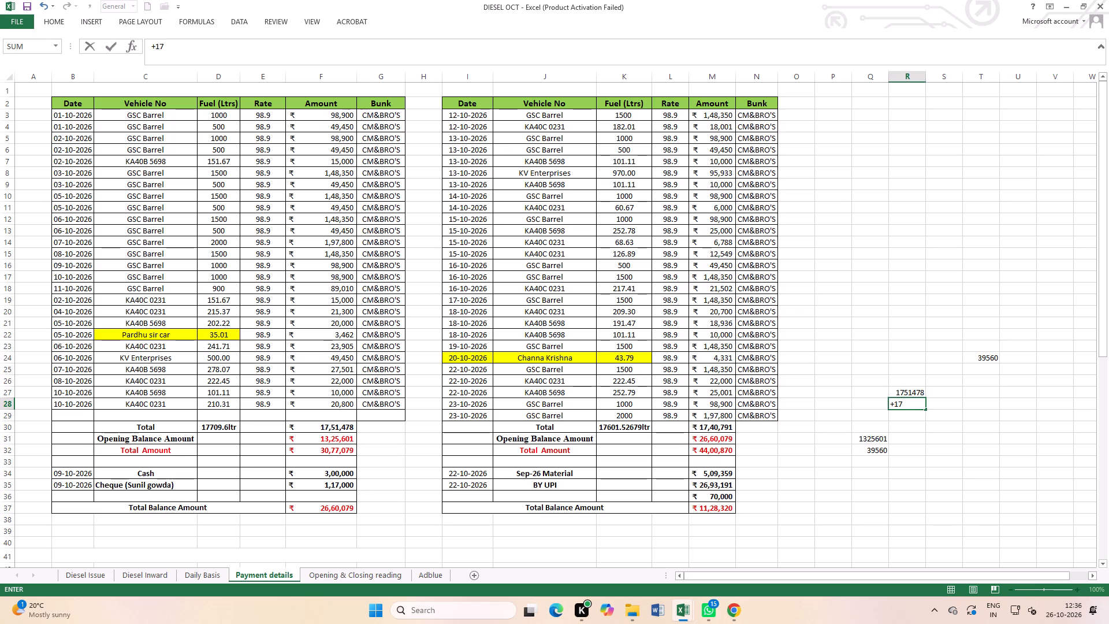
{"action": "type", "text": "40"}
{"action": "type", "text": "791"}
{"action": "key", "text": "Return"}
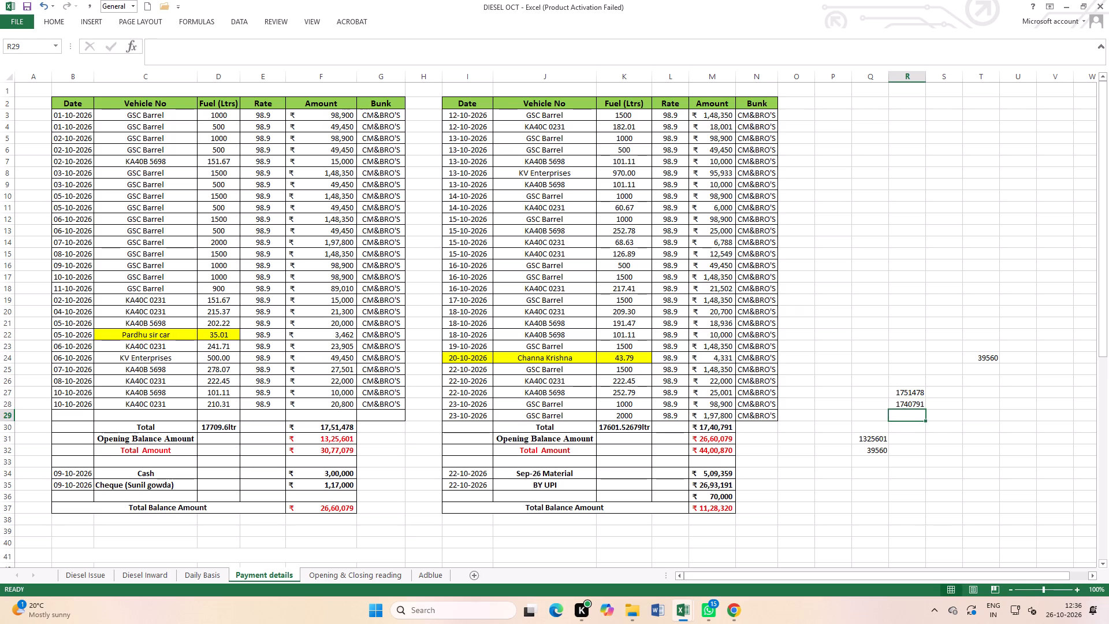
{"action": "left_click_drag", "start_coordinate": [917, 395], "coordinate": [916, 406]}
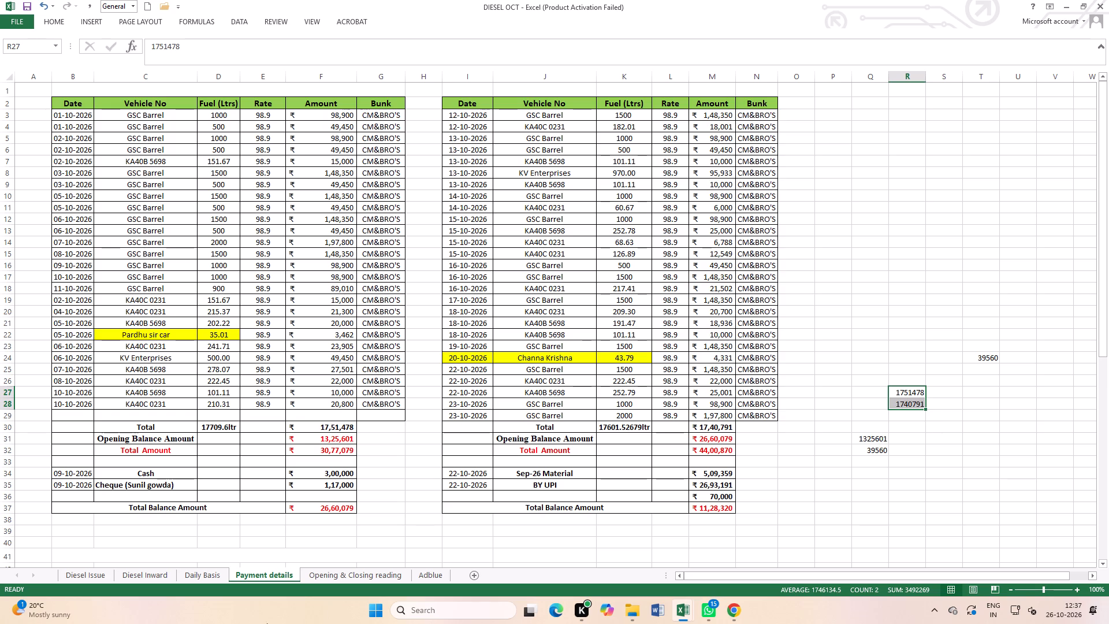
Review the Diesel Inward entries and inspect the range summed by the Amount total formula in E77.
{"action": "left_click", "coordinate": [146, 577]}
{"action": "scroll", "coordinate": [165, 411], "scroll_direction": "up", "scroll_amount": 3}
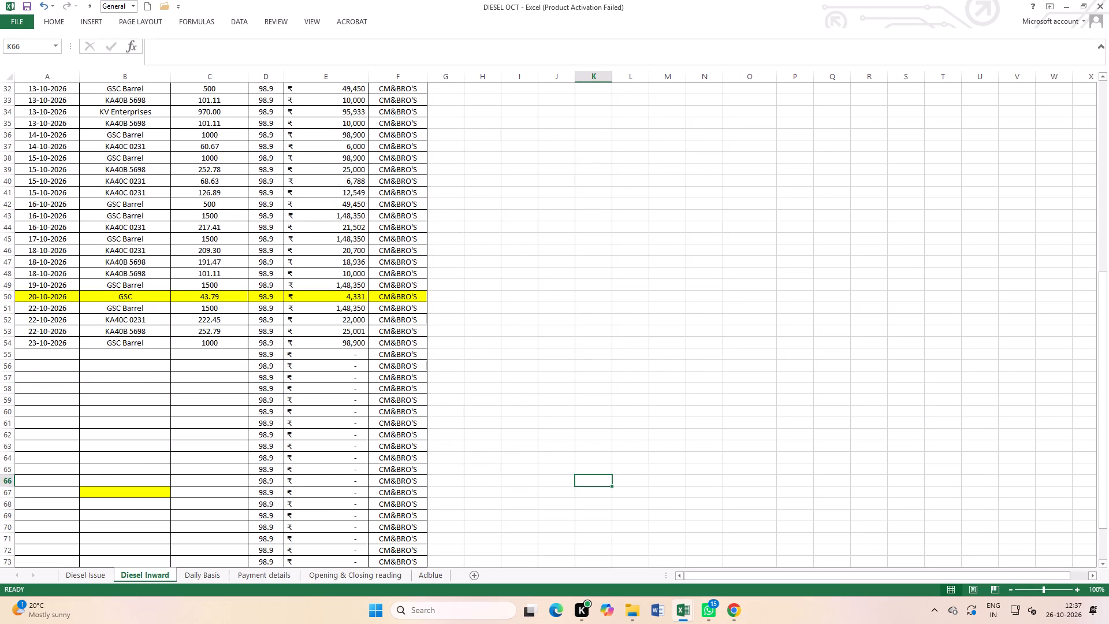
{"action": "scroll", "coordinate": [84, 369], "scroll_direction": "up", "scroll_amount": 12}
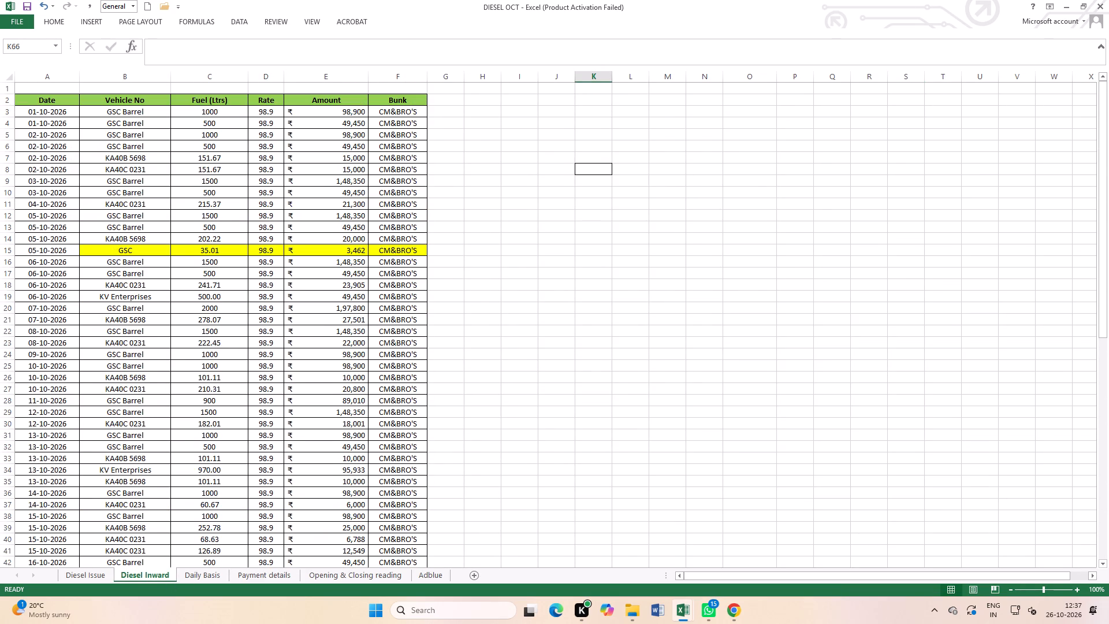
{"action": "scroll", "coordinate": [273, 373], "scroll_direction": "up", "scroll_amount": 3}
{"action": "scroll", "coordinate": [363, 383], "scroll_direction": "down", "scroll_amount": 9}
{"action": "scroll", "coordinate": [369, 506], "scroll_direction": "down", "scroll_amount": 5}
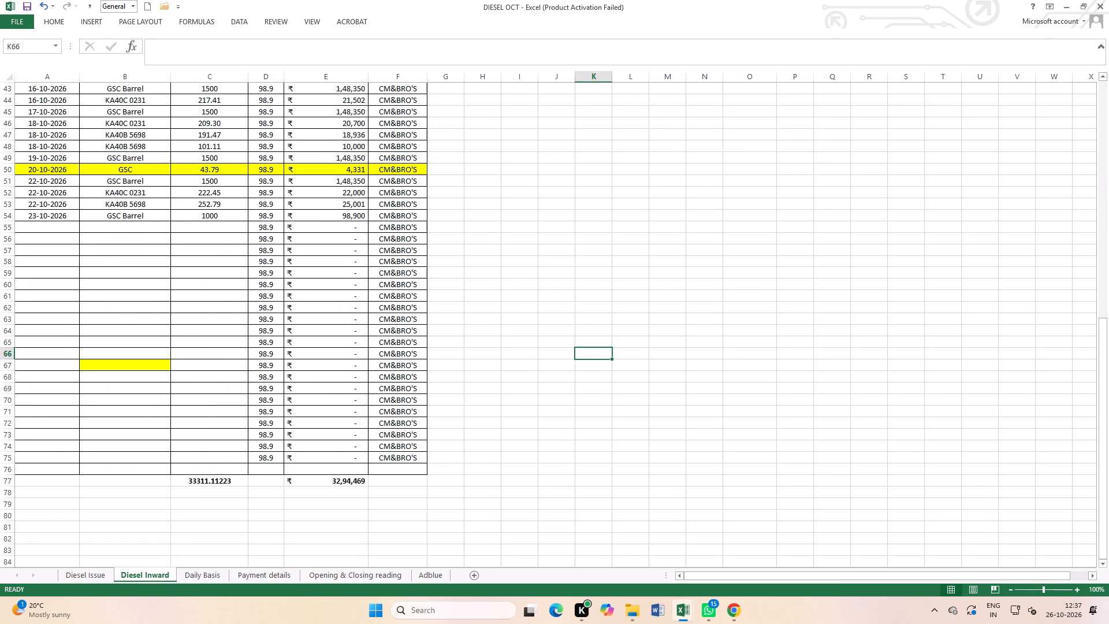
{"action": "double_click", "coordinate": [345, 485]}
{"action": "double_click", "coordinate": [349, 482]}
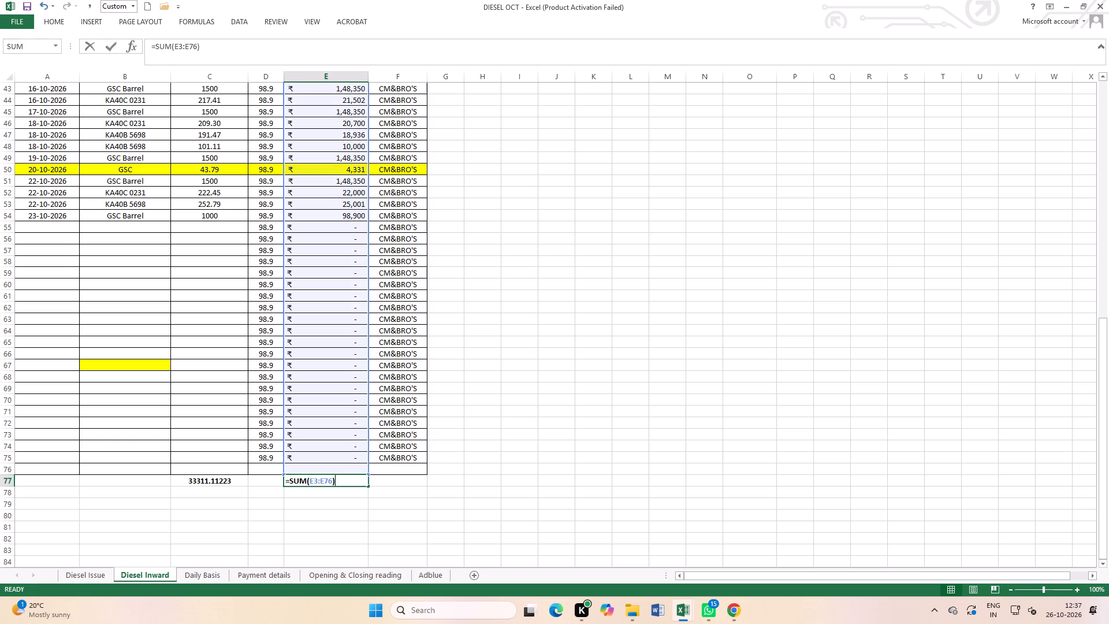
{"action": "scroll", "coordinate": [362, 412], "scroll_direction": "up", "scroll_amount": 17}
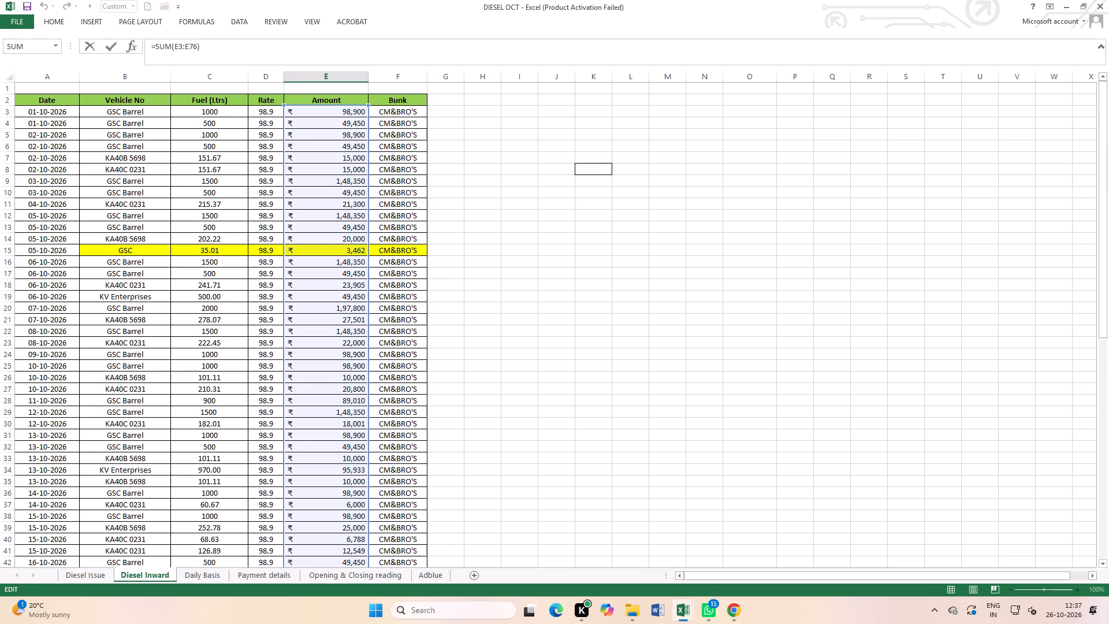
{"action": "key", "text": "Return"}
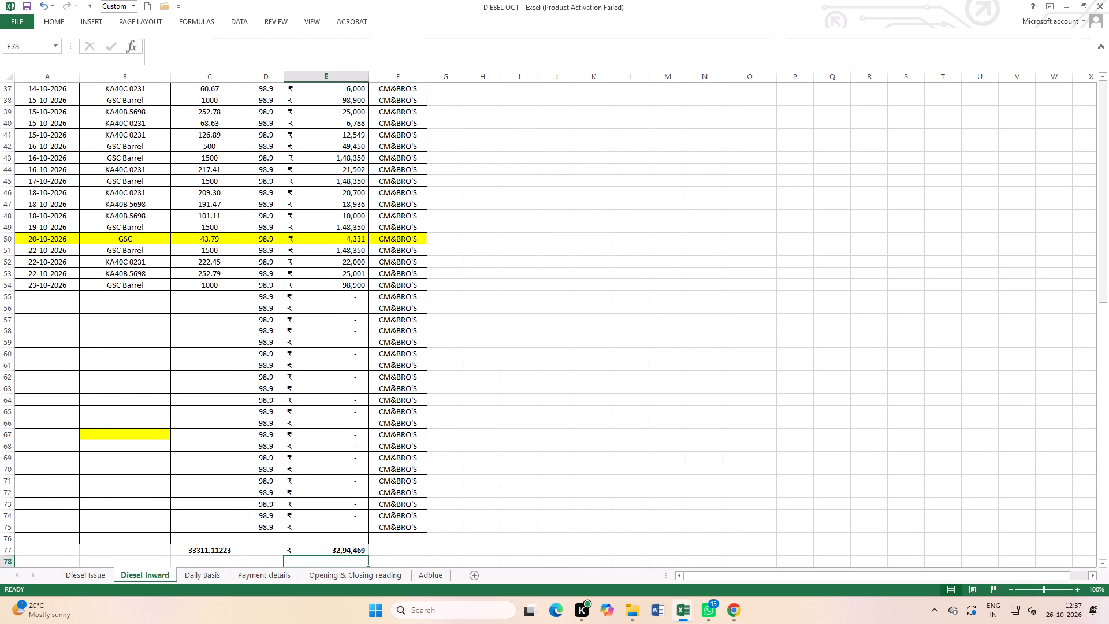
Check the fuel-times-rate formula in E3 and refill it down the Diesel Inward Amount column to row 75.
{"action": "scroll", "coordinate": [317, 390], "scroll_direction": "up", "scroll_amount": 4}
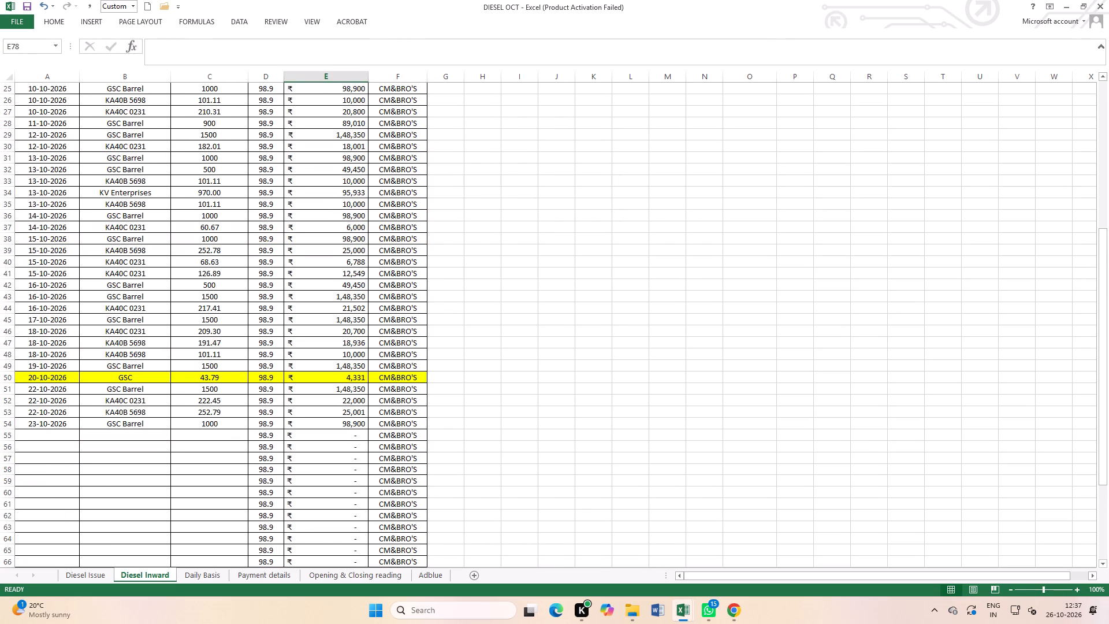
{"action": "scroll", "coordinate": [350, 413], "scroll_direction": "up", "scroll_amount": 7}
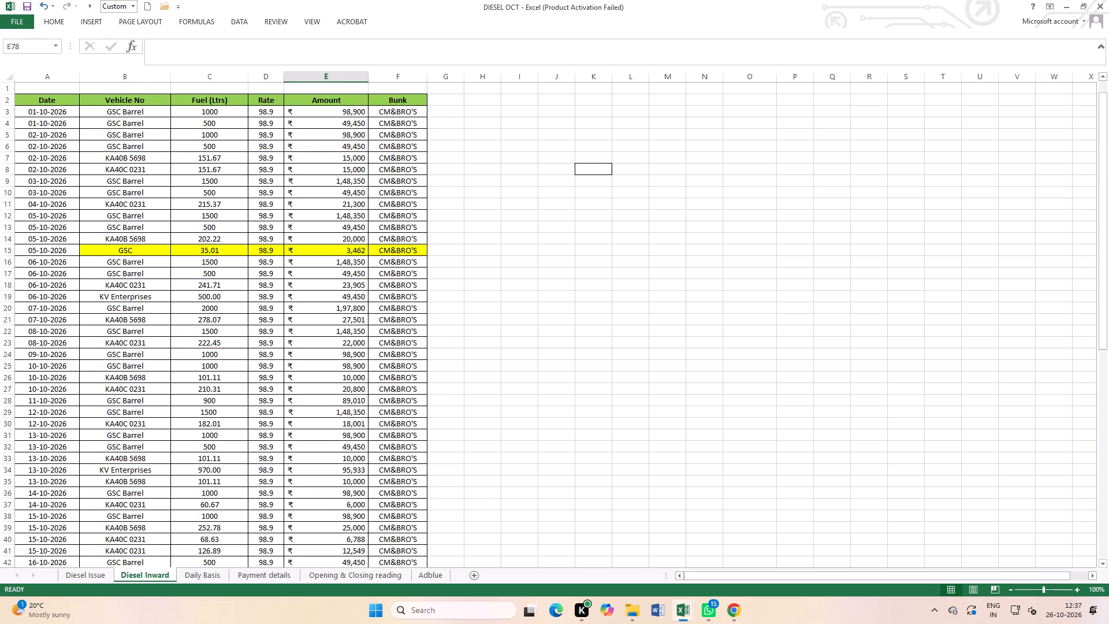
{"action": "scroll", "coordinate": [350, 412], "scroll_direction": "up", "scroll_amount": 4}
{"action": "double_click", "coordinate": [351, 110]}
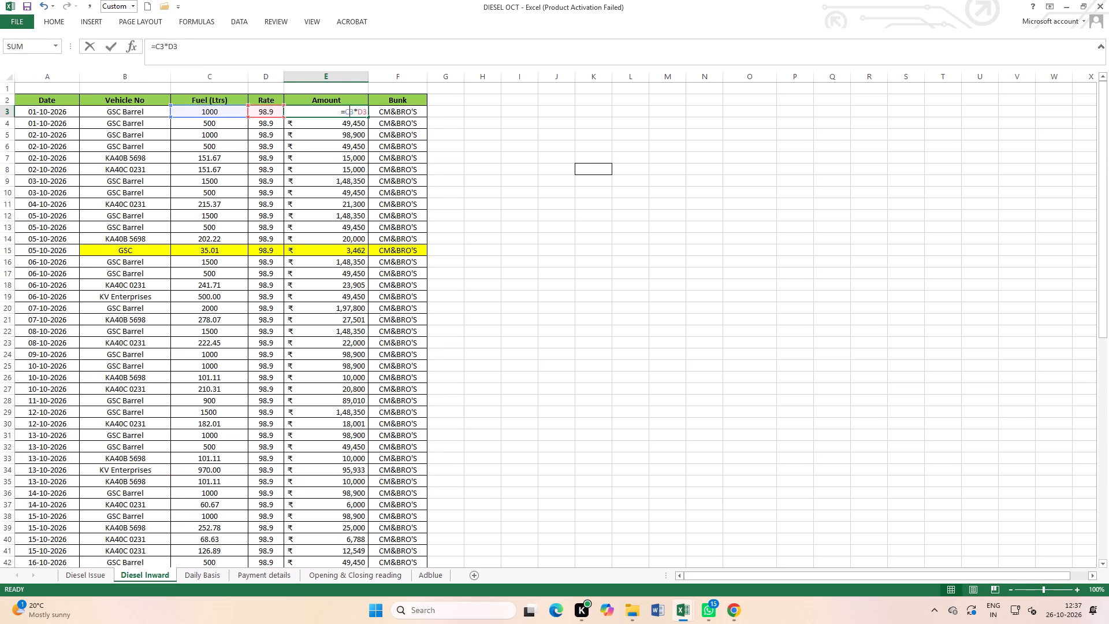
{"action": "key", "text": "Return"}
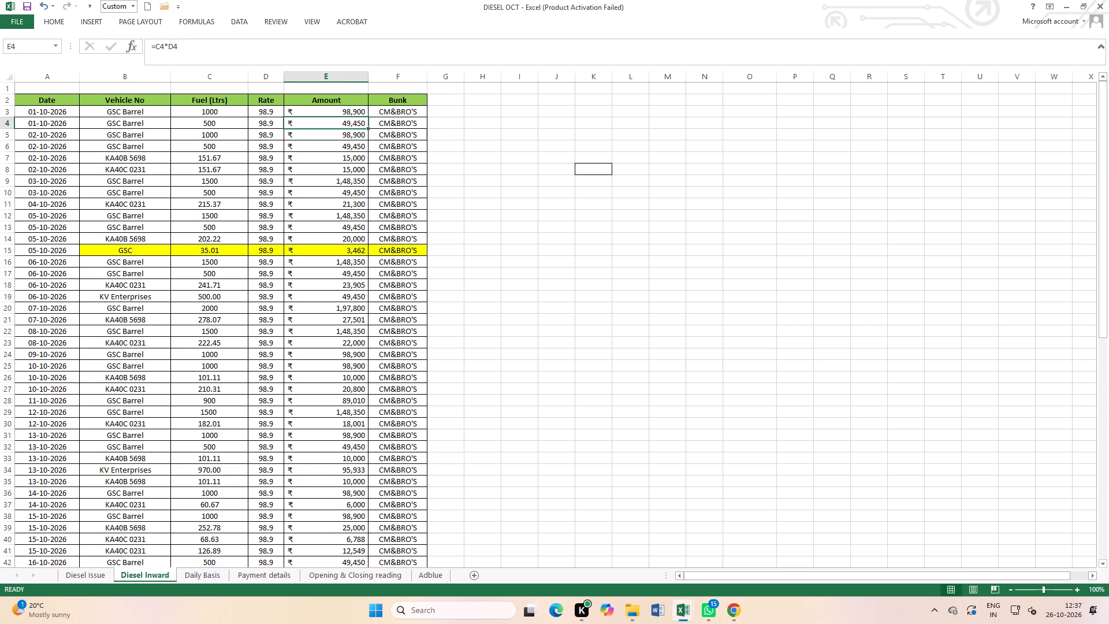
{"action": "left_click", "coordinate": [351, 109]}
{"action": "double_click", "coordinate": [367, 117]}
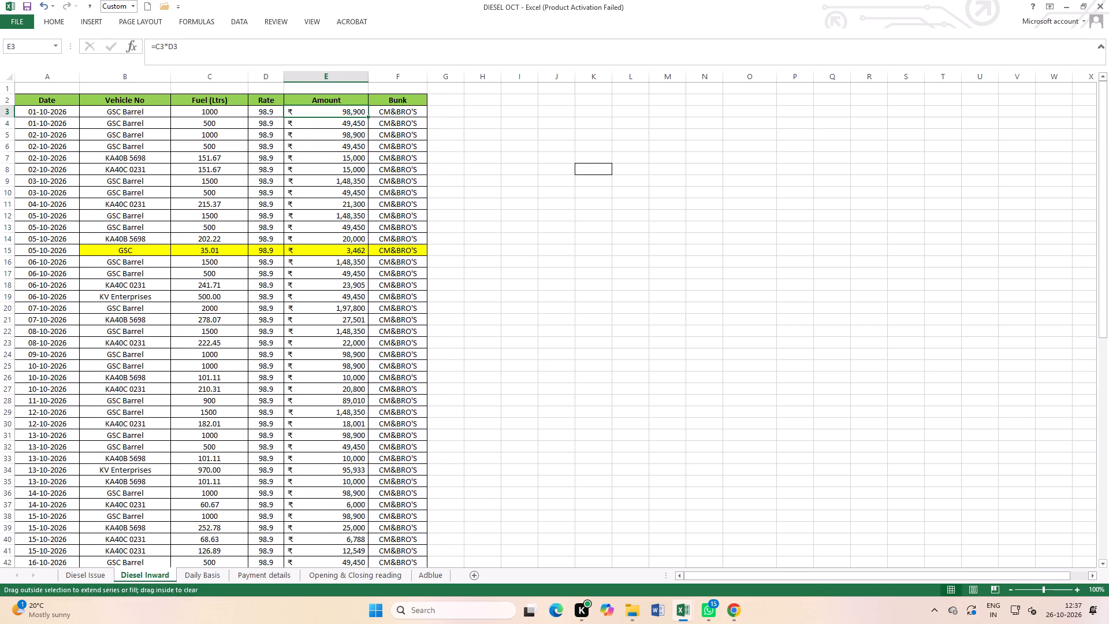
{"action": "scroll", "coordinate": [472, 240], "scroll_direction": "down", "scroll_amount": 16}
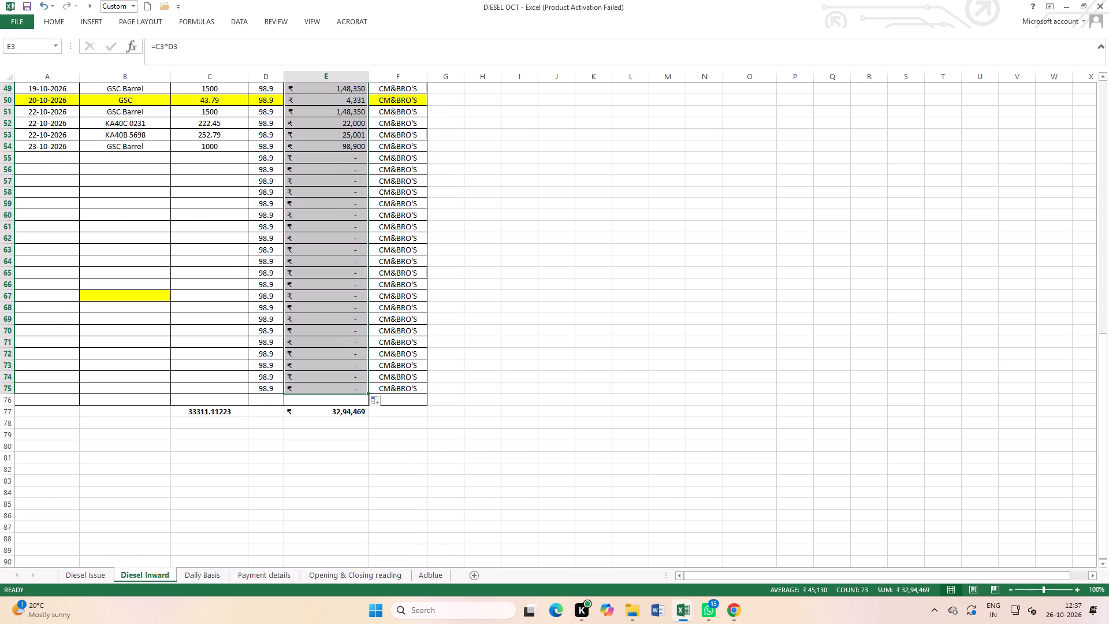
{"action": "left_click", "coordinate": [472, 259]}
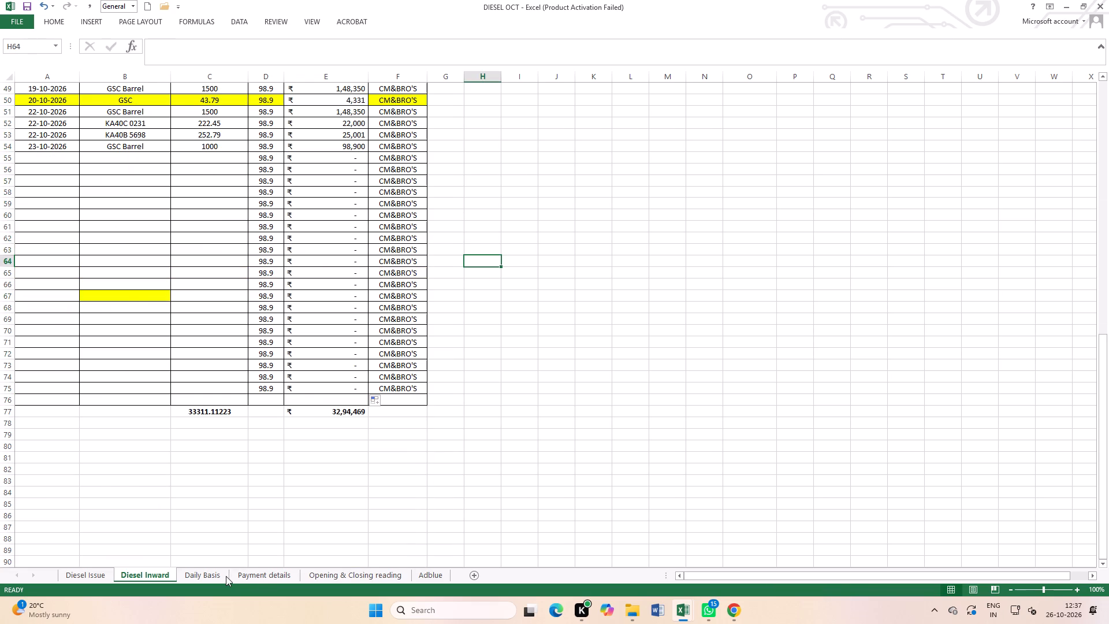
In S33 of Payment details, add the two periods' total litres with the formula =D30+K30.
{"action": "left_click", "coordinate": [266, 572]}
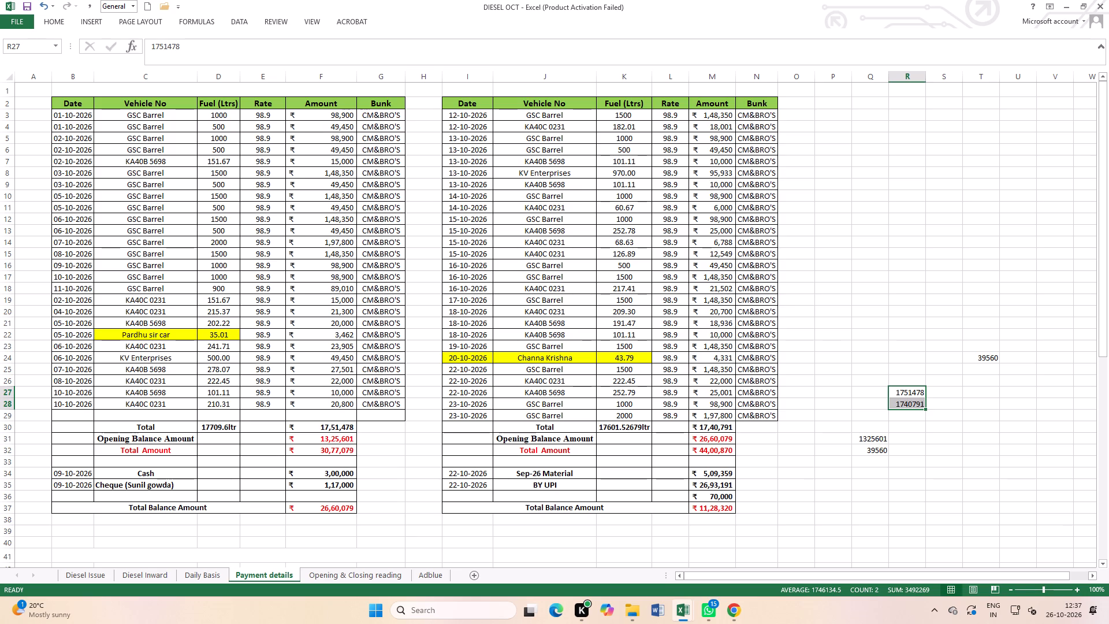
{"action": "left_click", "coordinate": [953, 465]}
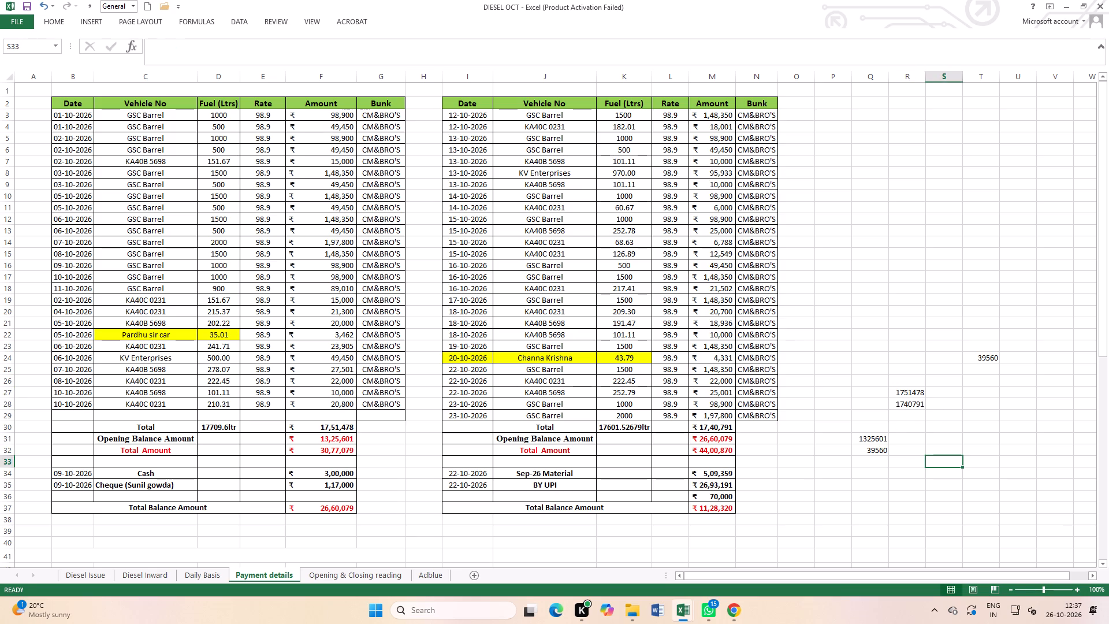
{"action": "key", "text": "equal"}
{"action": "left_click", "coordinate": [221, 426]}
{"action": "key", "text": "plus"}
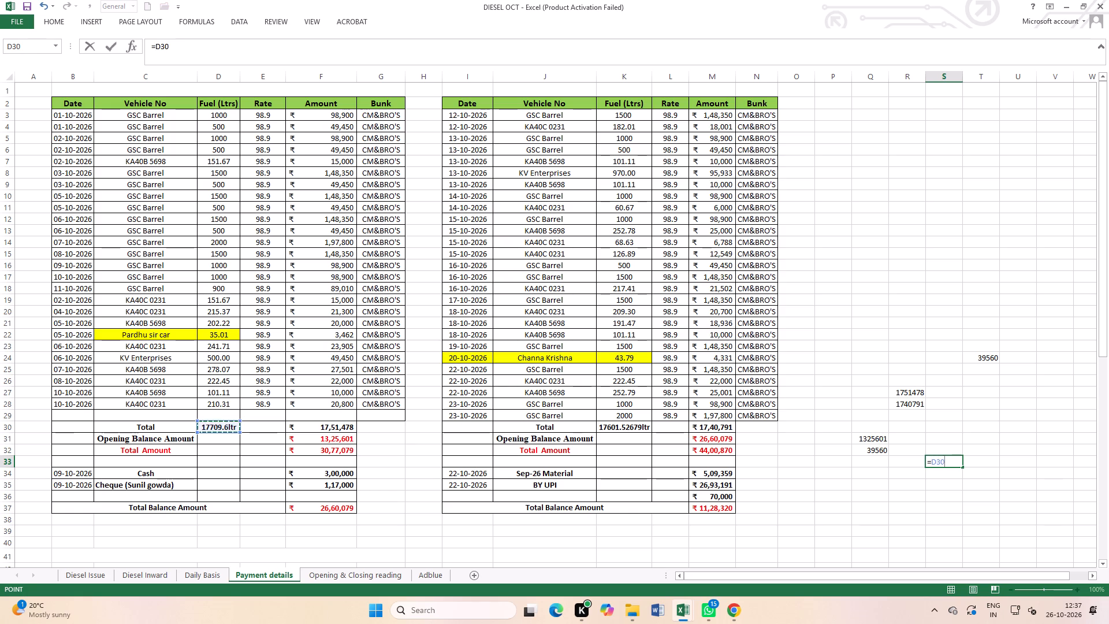
{"action": "left_click", "coordinate": [626, 429]}
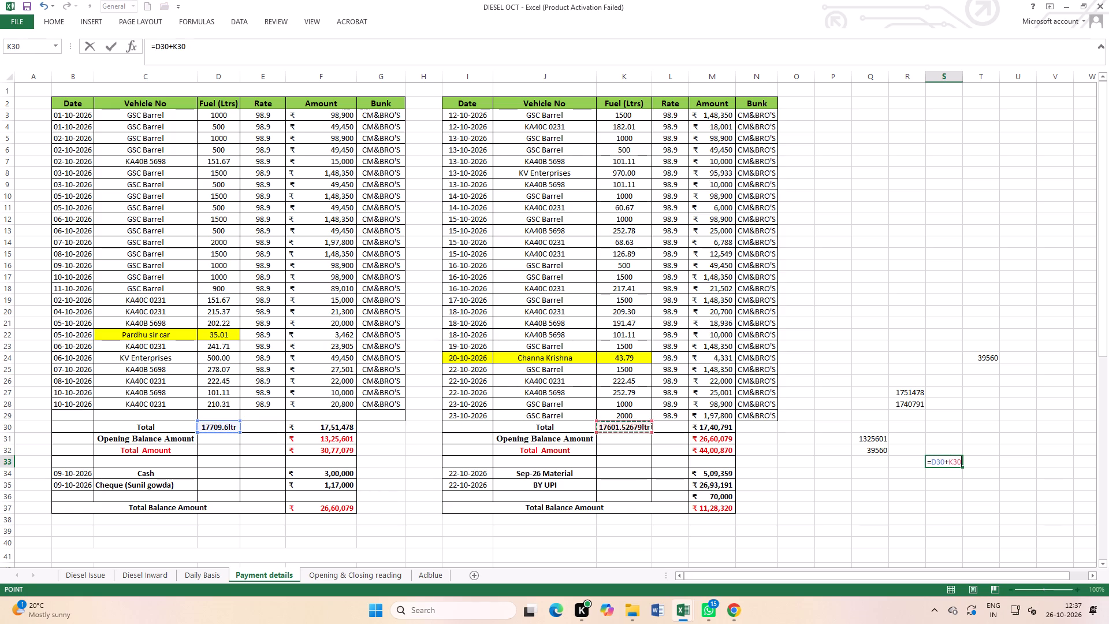
{"action": "key", "text": "Return"}
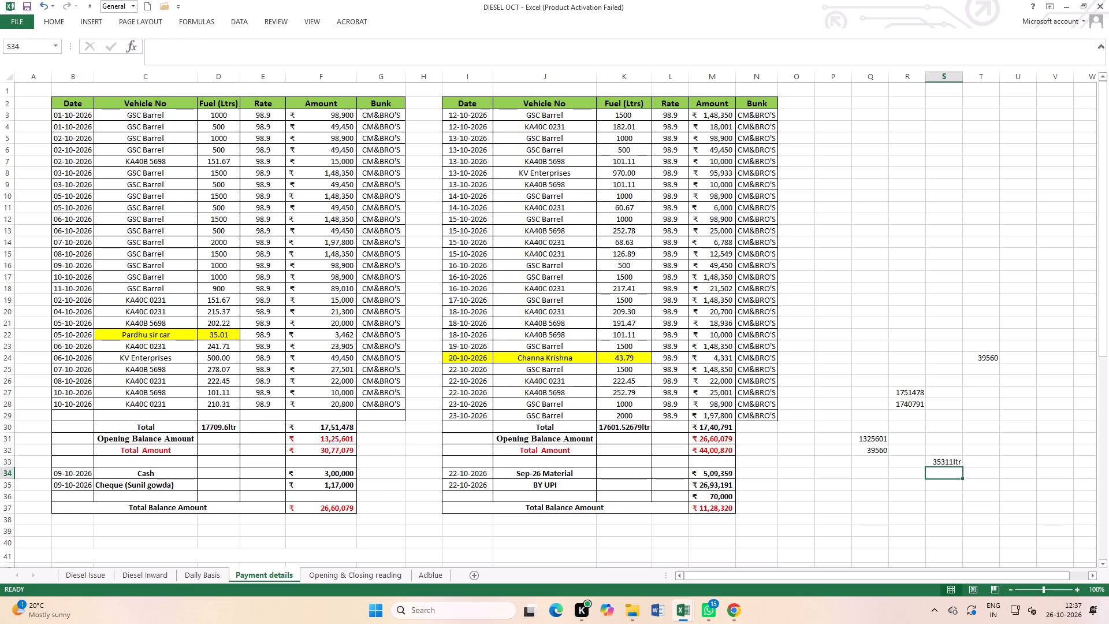
Check the Diesel Inward fuel total formula in C77 and compare the litres with Payment details and Diesel Issue.
{"action": "left_click", "coordinate": [158, 576]}
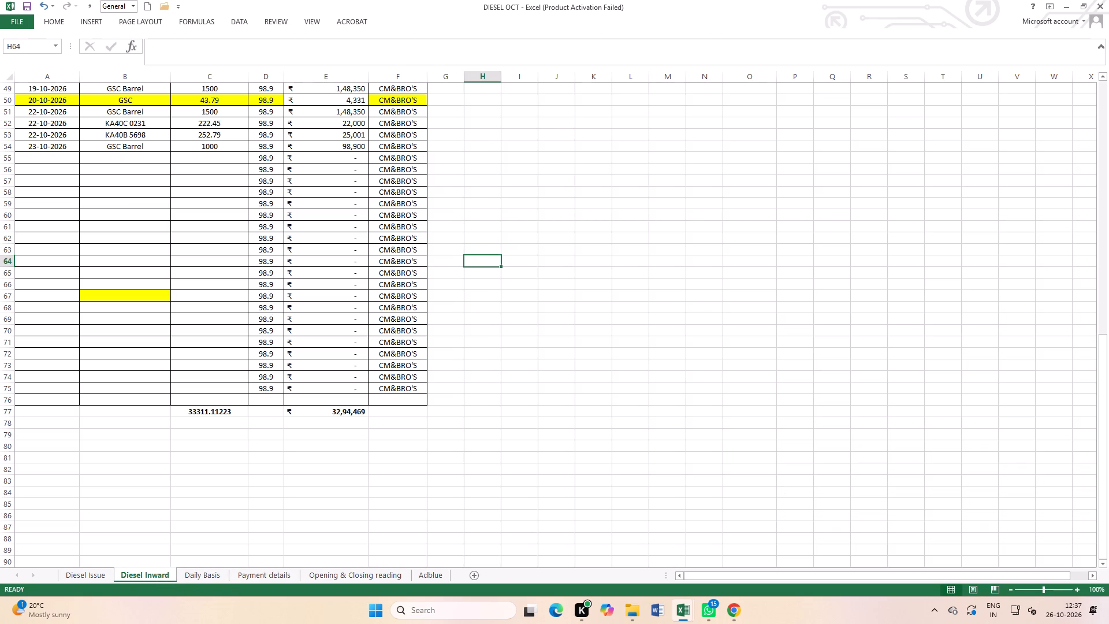
{"action": "double_click", "coordinate": [212, 412]}
{"action": "scroll", "coordinate": [212, 411], "scroll_direction": "up", "scroll_amount": 3}
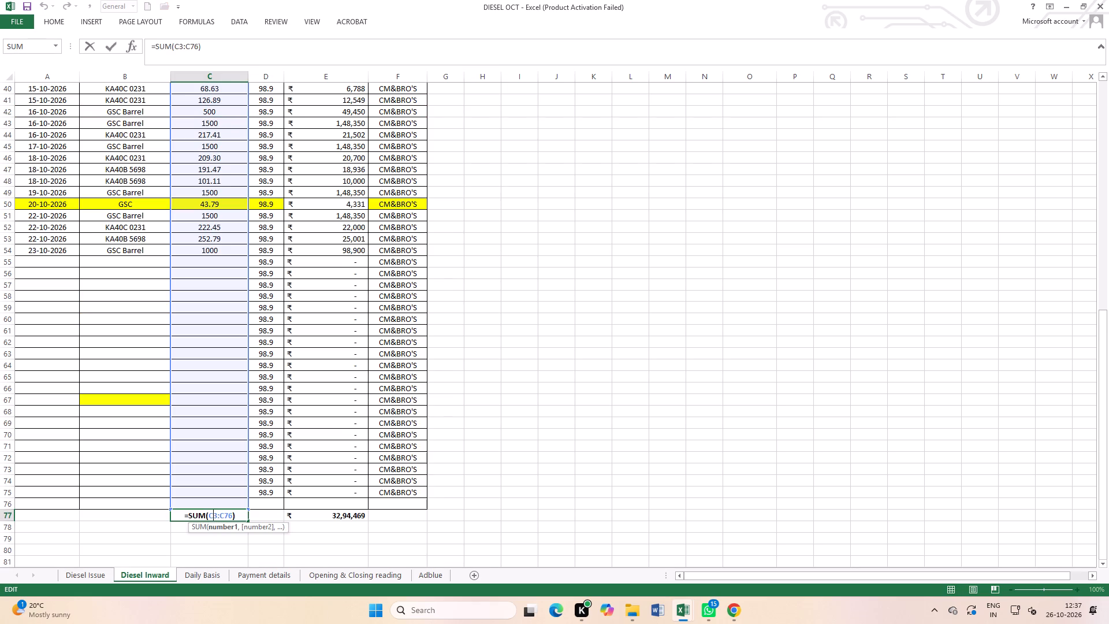
{"action": "key", "text": "Return"}
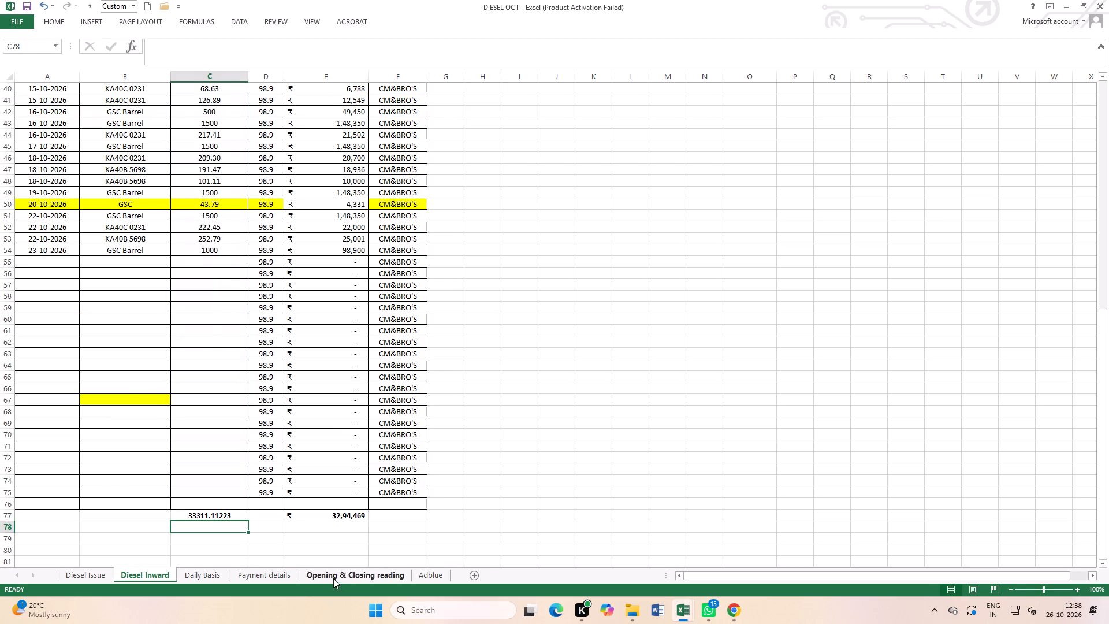
{"action": "left_click", "coordinate": [283, 574]}
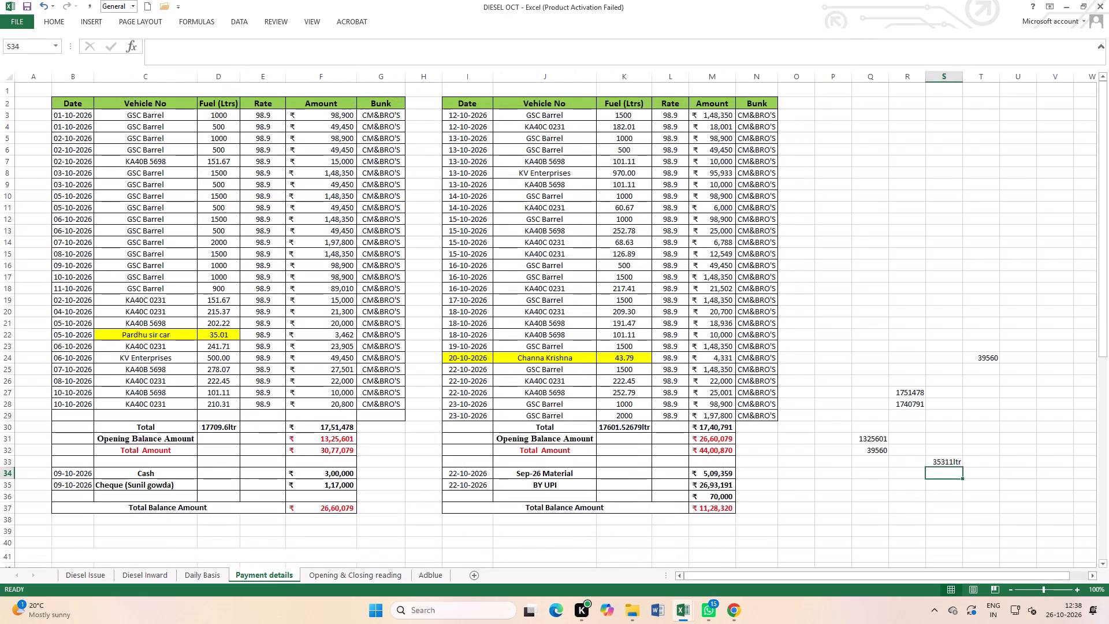
{"action": "left_click", "coordinate": [90, 578]}
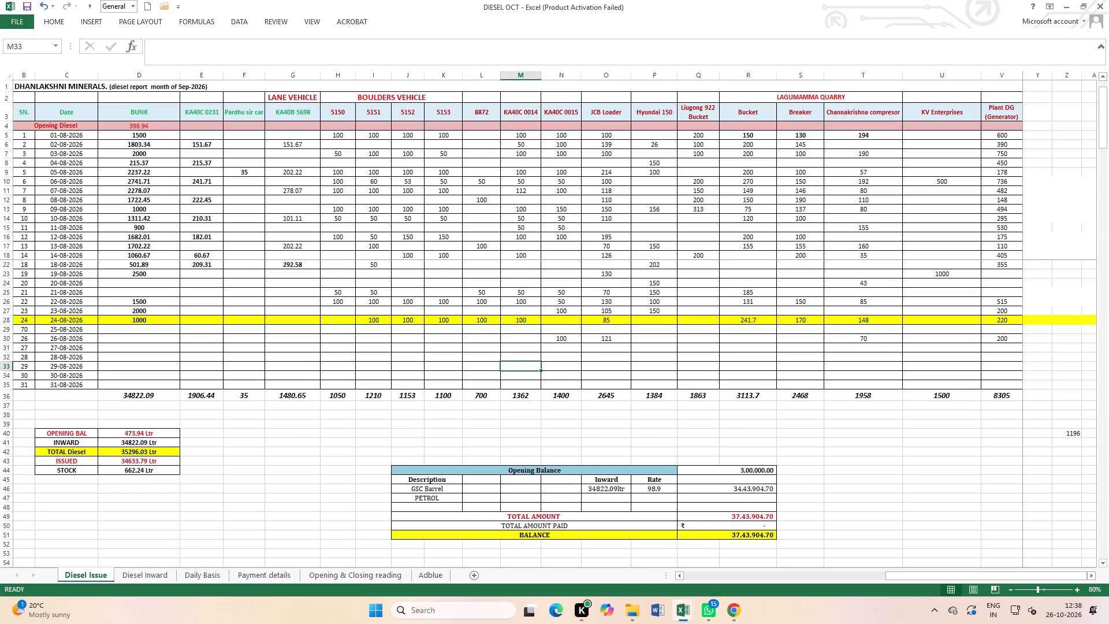
Set the fuel quantity of the 23-10-2026 GSC Barrel entry in Diesel Inward (C54) to 2000.
{"action": "left_click", "coordinate": [145, 578]}
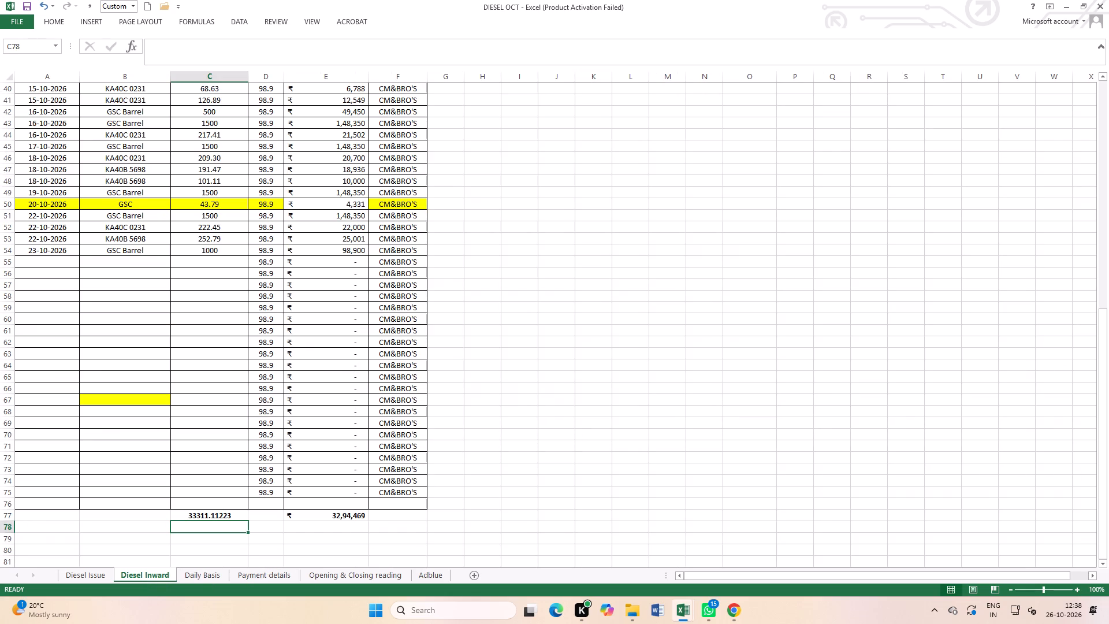
{"action": "left_click", "coordinate": [214, 248]}
{"action": "type", "text": "2000"}
{"action": "key", "text": "Return"}
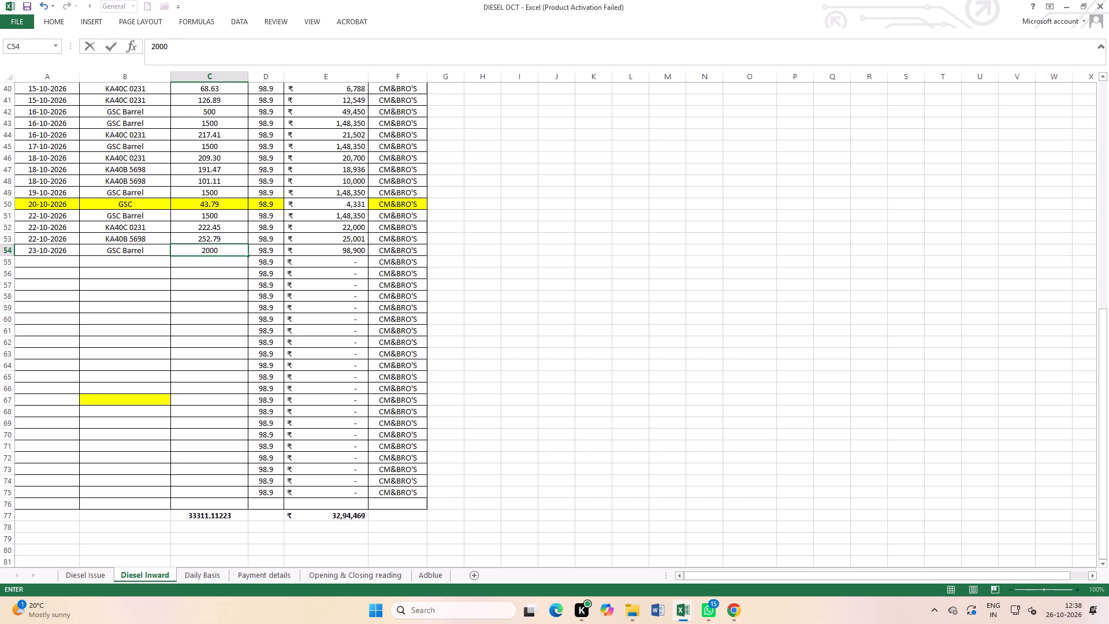
Start a new Diesel Inward entry in row 55 with the date 24-10-2026 in A55.
{"action": "left_click", "coordinate": [43, 262]}
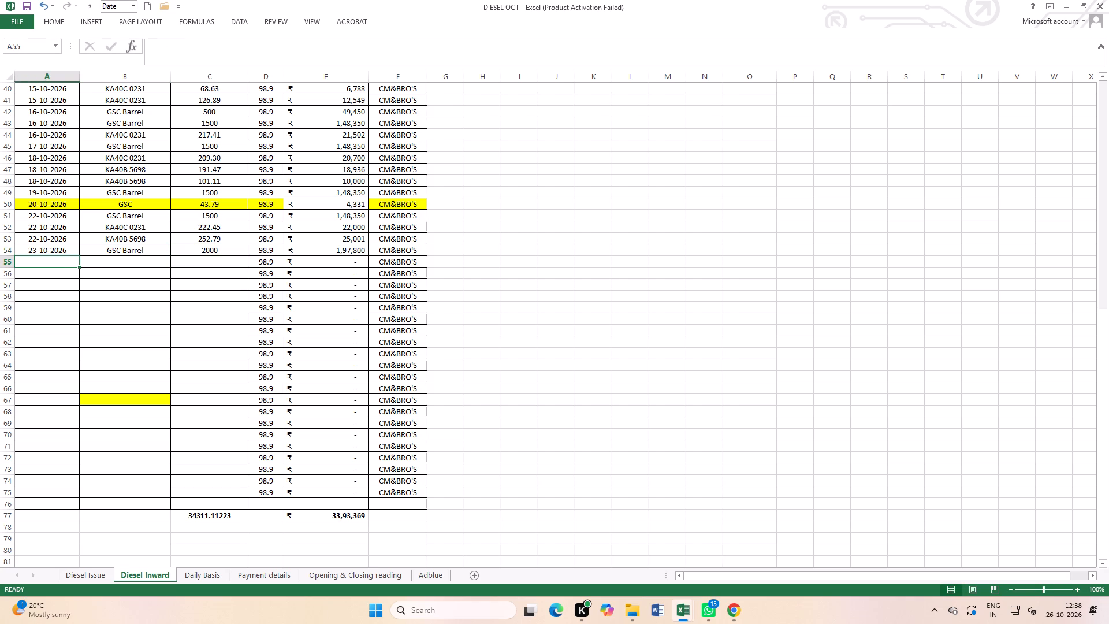
{"action": "key", "text": "ctrl+d"}
{"action": "left_click", "coordinate": [53, 284]}
{"action": "double_click", "coordinate": [36, 261]}
{"action": "key", "text": "BackSpace"}
{"action": "key", "text": "BackSpace"}
{"action": "key", "text": "BackSpace"}
{"action": "key", "text": "BackSpace"}
{"action": "key", "text": "BackSpace"}
{"action": "key", "text": "BackSpace"}
{"action": "key", "text": "BackSpace"}
{"action": "key", "text": "BackSpace"}
{"action": "key", "text": "BackSpace"}
{"action": "key", "text": "4"}
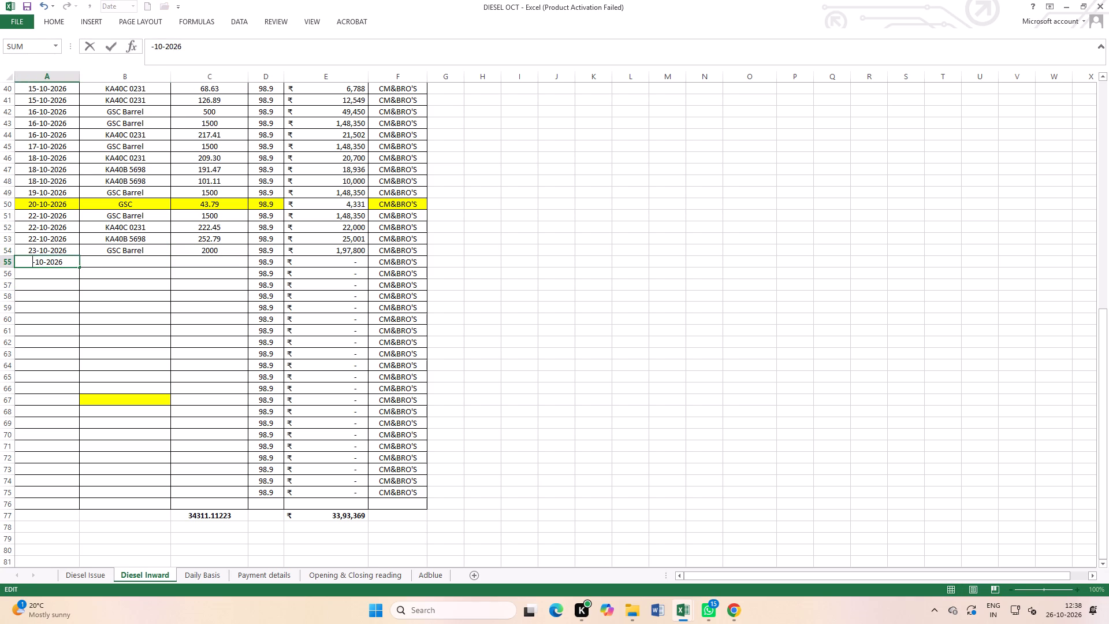
{"action": "left_click", "coordinate": [136, 336]}
{"action": "double_click", "coordinate": [38, 262]}
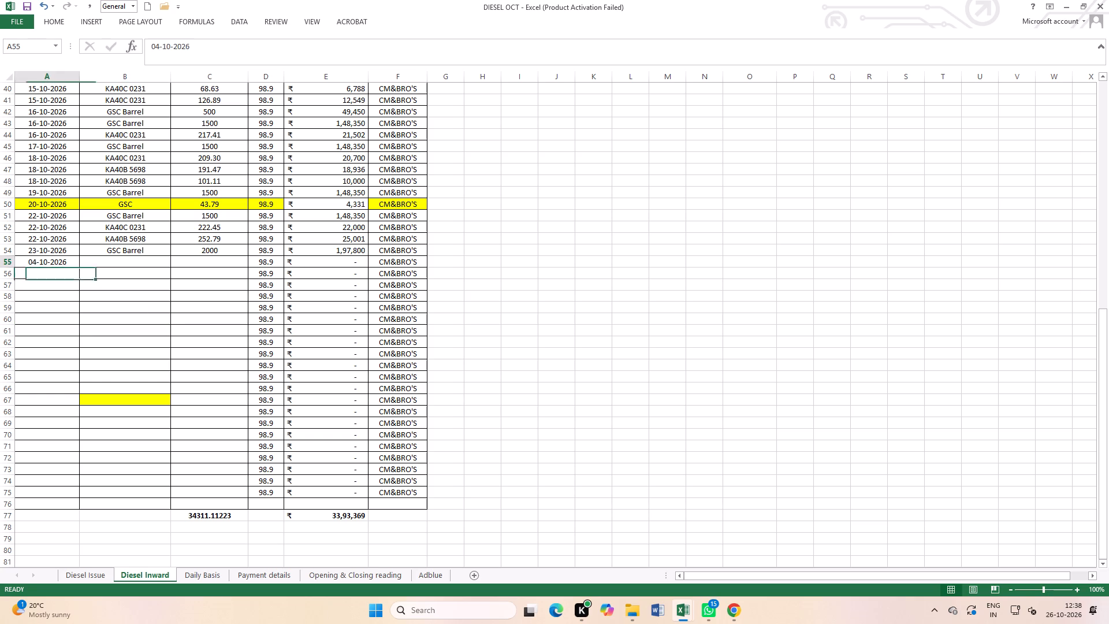
{"action": "left_click", "coordinate": [35, 264]}
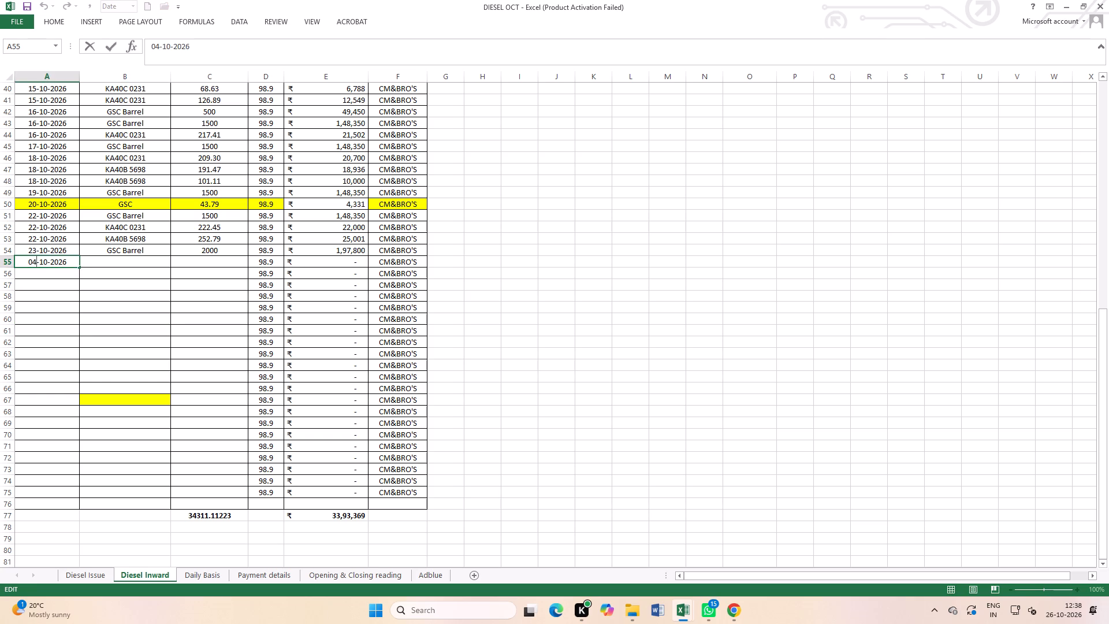
{"action": "key", "text": "BackSpace"}
{"action": "key", "text": "BackSpace"}
{"action": "type", "text": "24"}
{"action": "left_click", "coordinate": [131, 333]}
Complete row 55 of Diesel Inward with vehicle GSC Barrel and a fuel quantity of 1000, and save the workbook.
{"action": "left_click", "coordinate": [131, 259]}
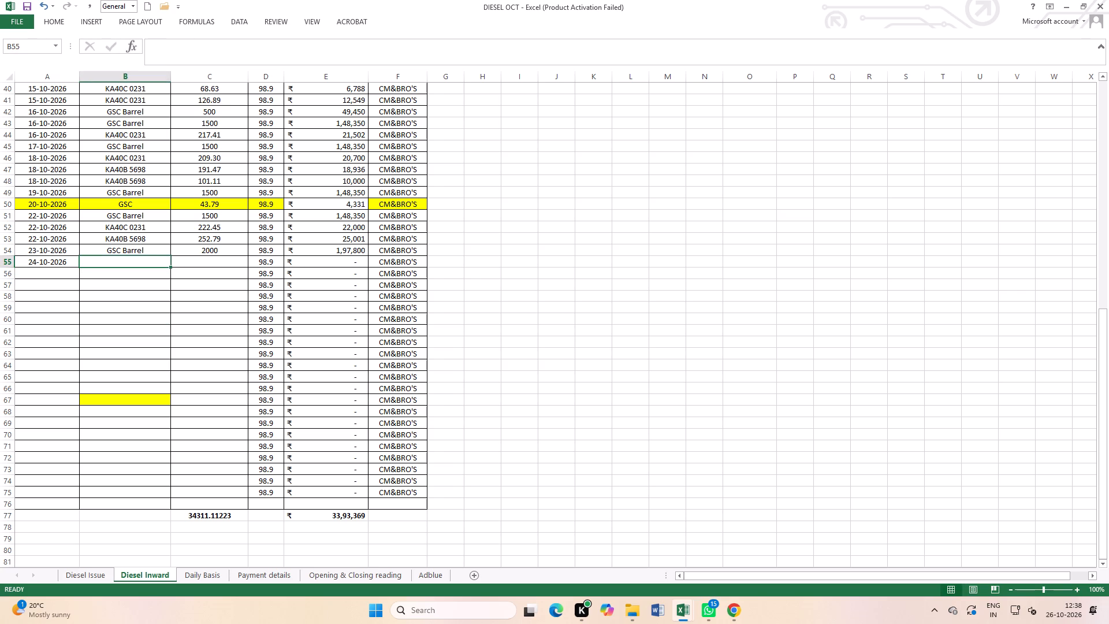
{"action": "key", "text": "ctrl+d"}
{"action": "left_click", "coordinate": [170, 299]}
{"action": "left_click", "coordinate": [205, 262]}
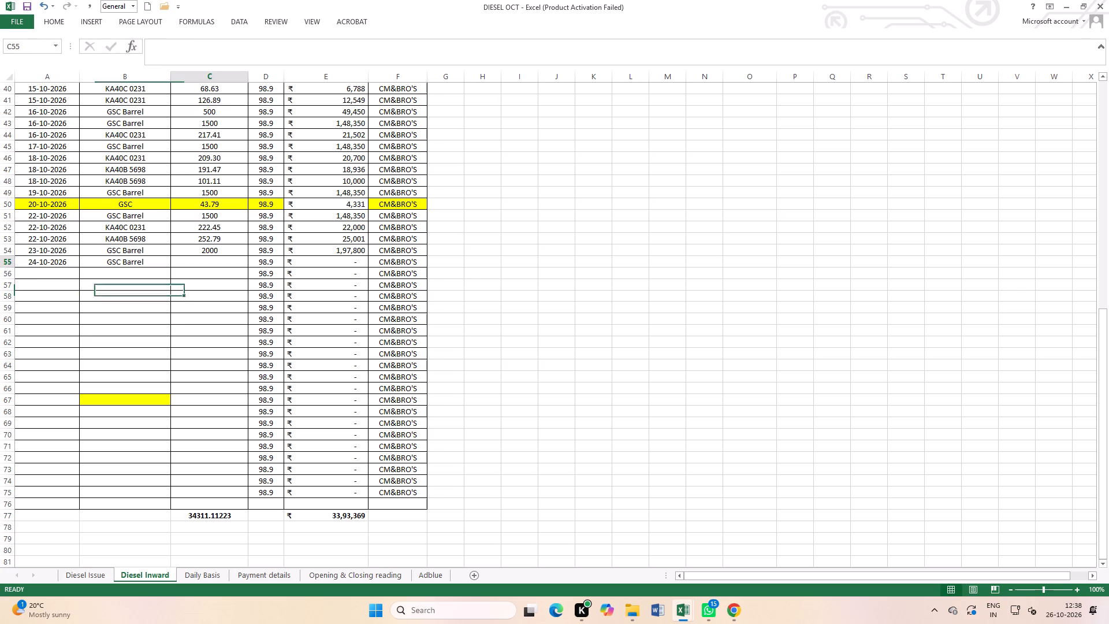
{"action": "type", "text": "1000"}
{"action": "left_click", "coordinate": [243, 322]}
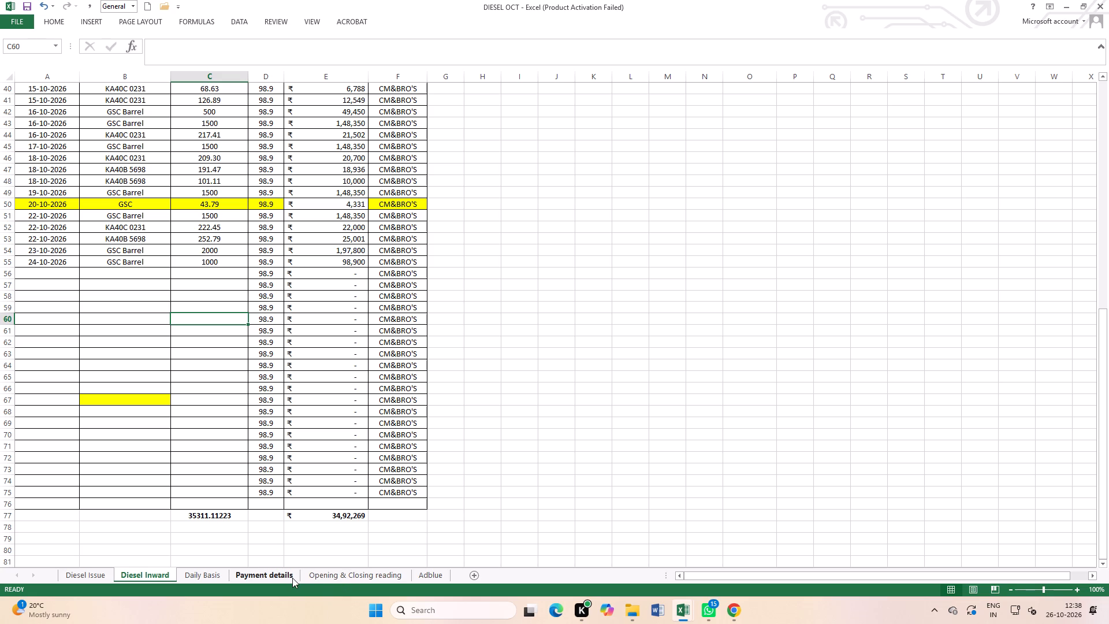
{"action": "double_click", "coordinate": [27, 6]}
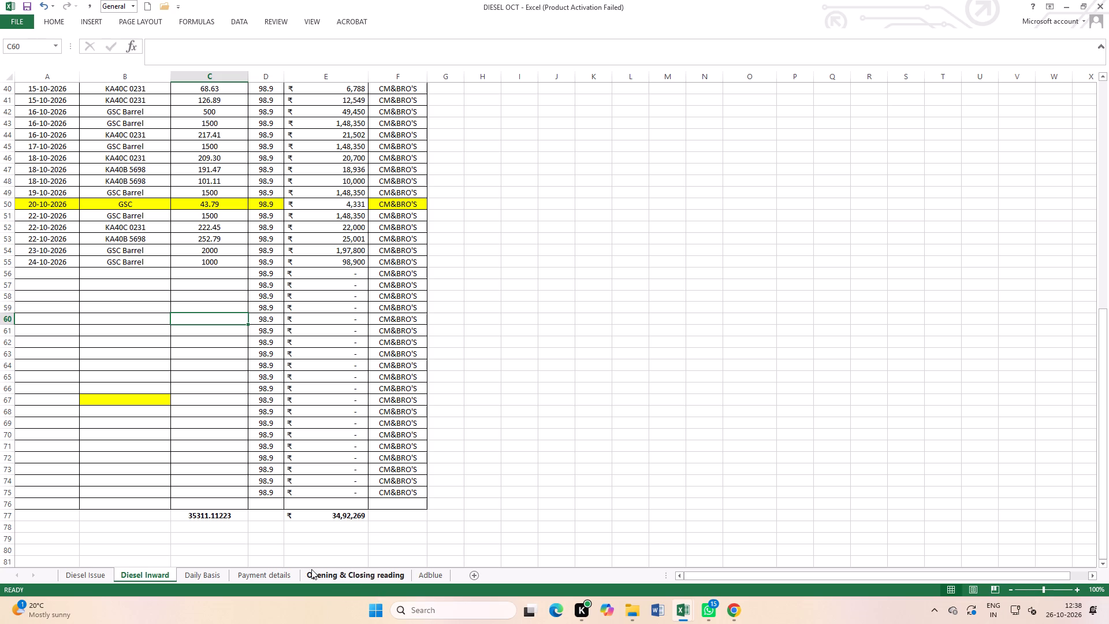
In Payment details, set the fuel quantities of the last two GSC Barrel entries to 2000 in K28 and 1000 in K29.
{"action": "left_click", "coordinate": [274, 577]}
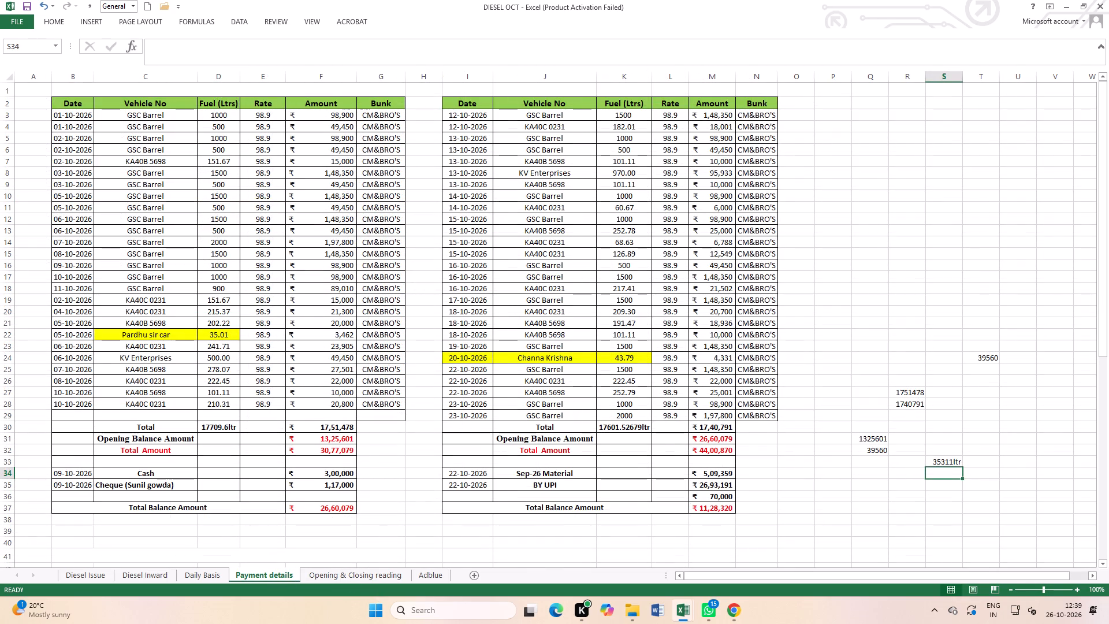
{"action": "left_click", "coordinate": [87, 580]}
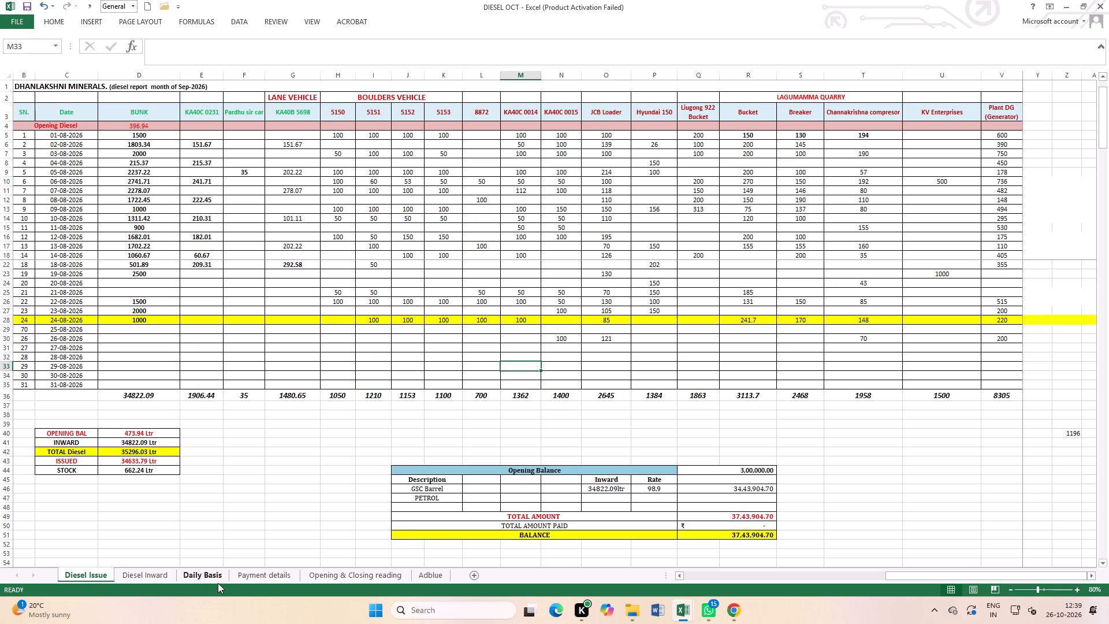
{"action": "left_click", "coordinate": [259, 576]}
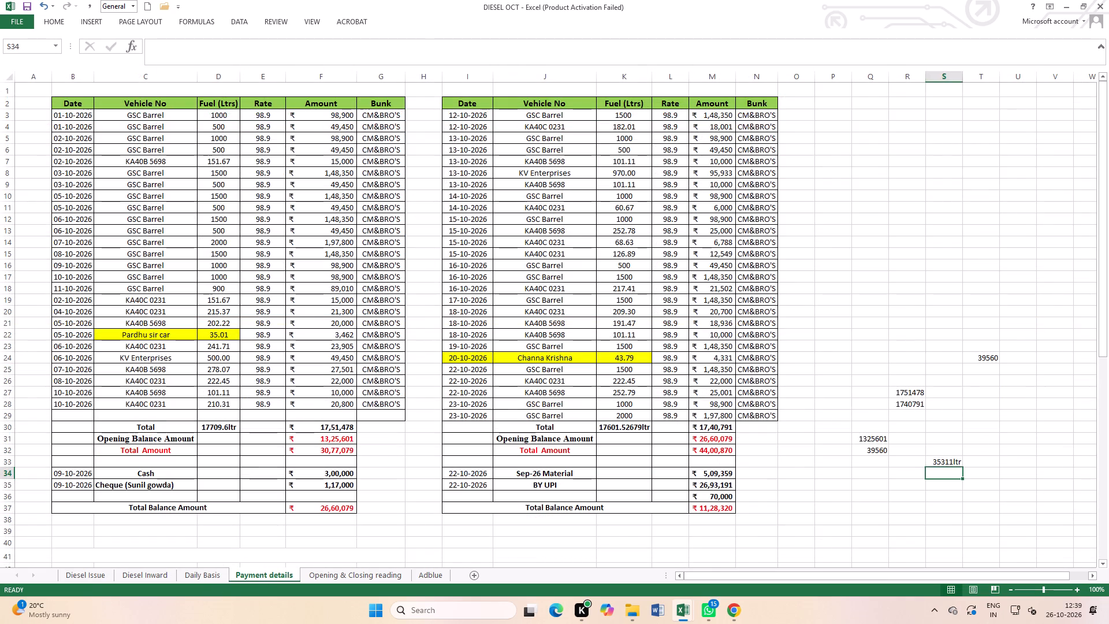
{"action": "left_click", "coordinate": [628, 402]}
{"action": "type", "text": "2000"}
{"action": "key", "text": "Return"}
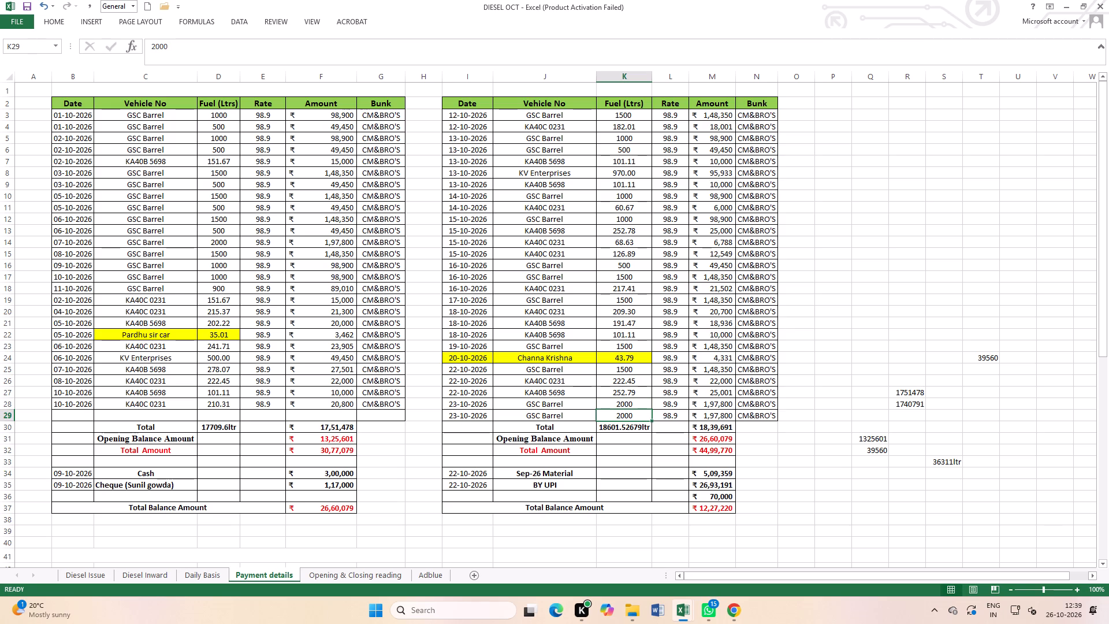
{"action": "type", "text": "1000"}
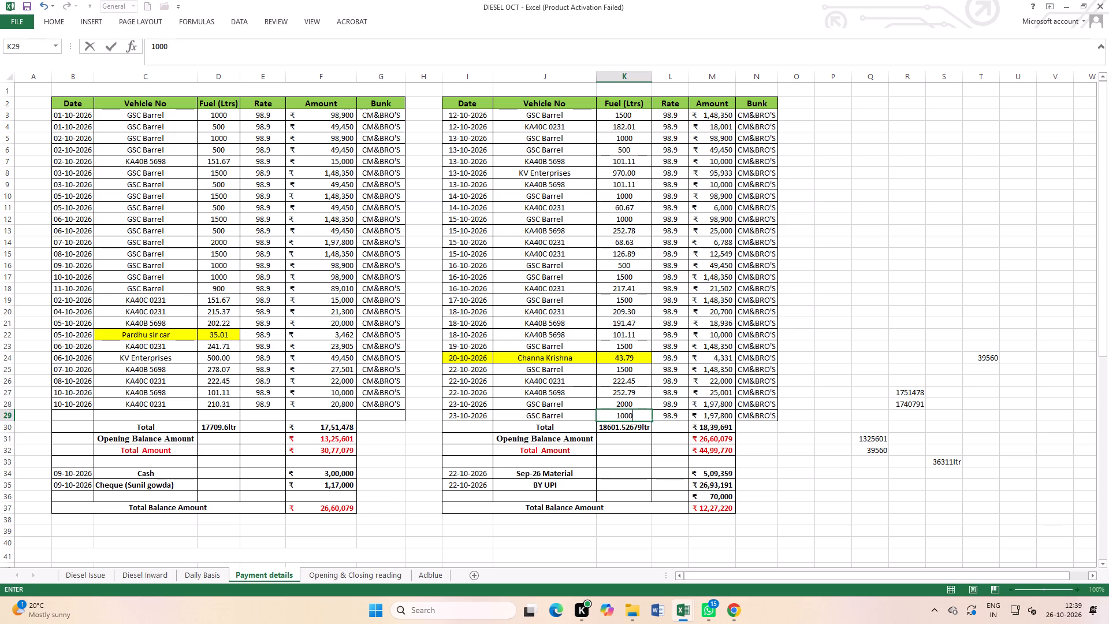
{"action": "key", "text": "Return"}
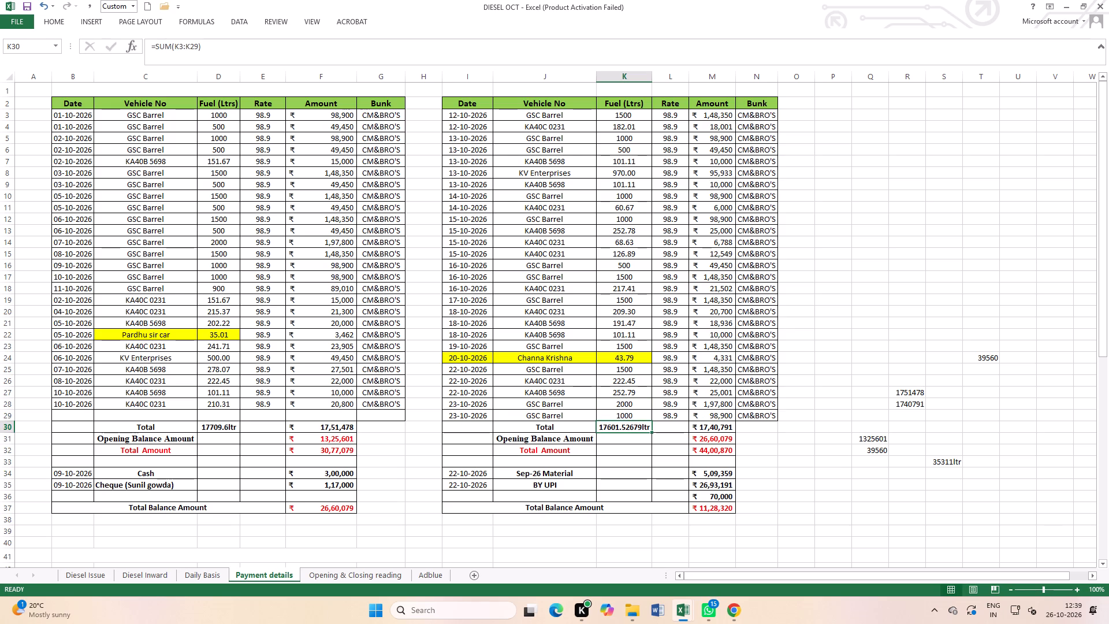
Change the date of the last GSC Barrel entry in Payment details (I29) to 24-10-2026 and save the workbook.
{"action": "double_click", "coordinate": [456, 415]}
{"action": "key", "text": "BackSpace"}
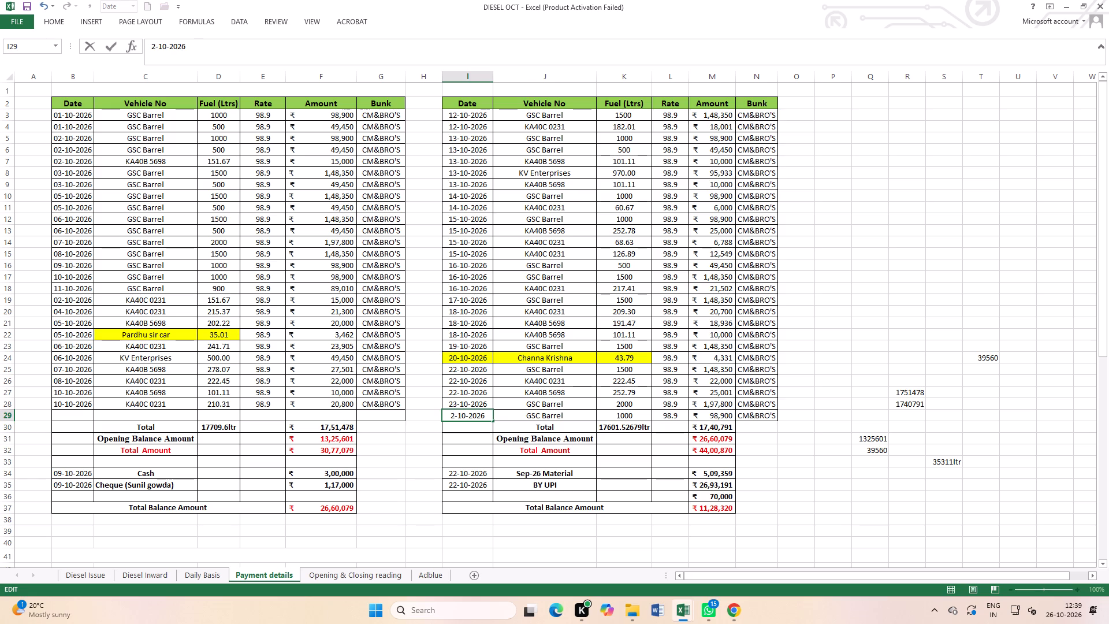
{"action": "key", "text": "4"}
{"action": "key", "text": "Return"}
{"action": "left_click", "coordinate": [864, 549]}
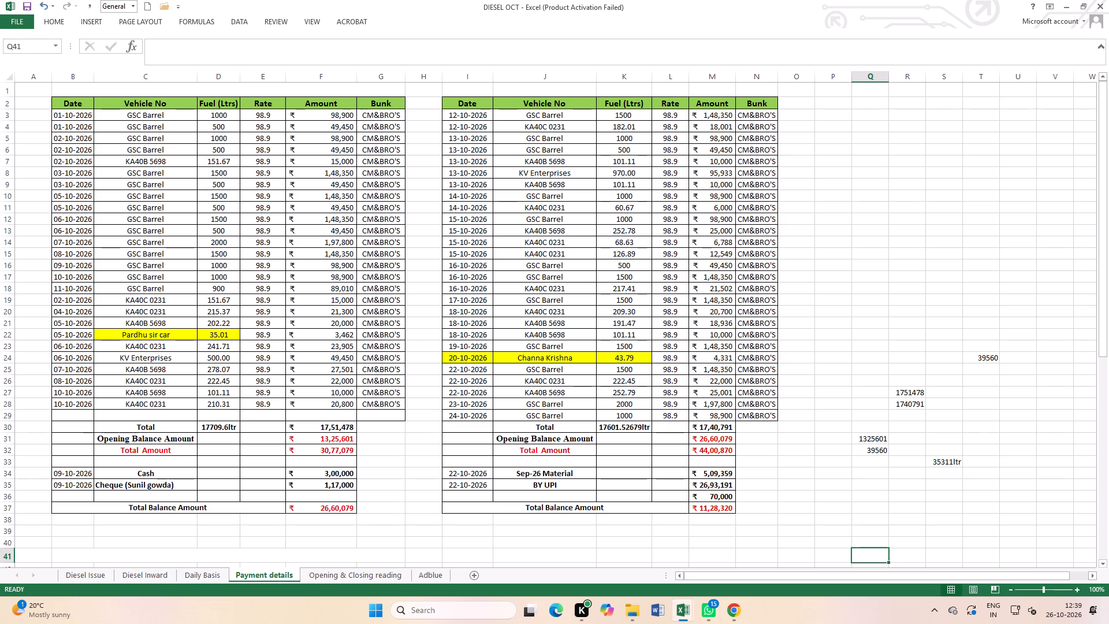
{"action": "triple_click", "coordinate": [27, 5]}
Check the combined litres formula in S33 of Payment details and compare its result with the Diesel Inward fuel total.
{"action": "double_click", "coordinate": [947, 461]}
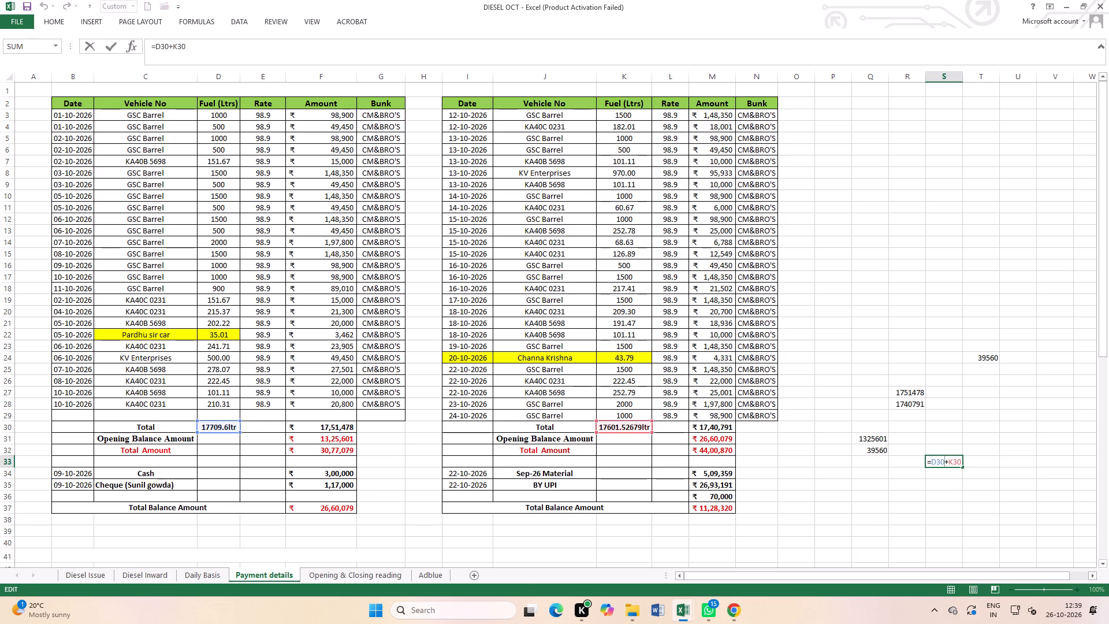
{"action": "key", "text": "Return"}
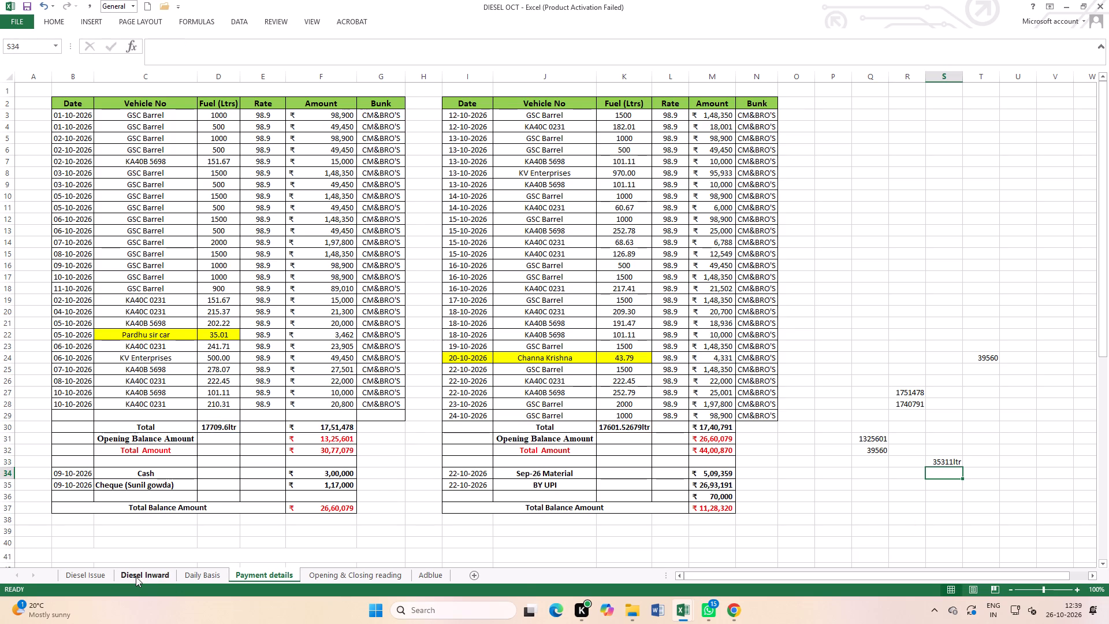
{"action": "left_click", "coordinate": [133, 577]}
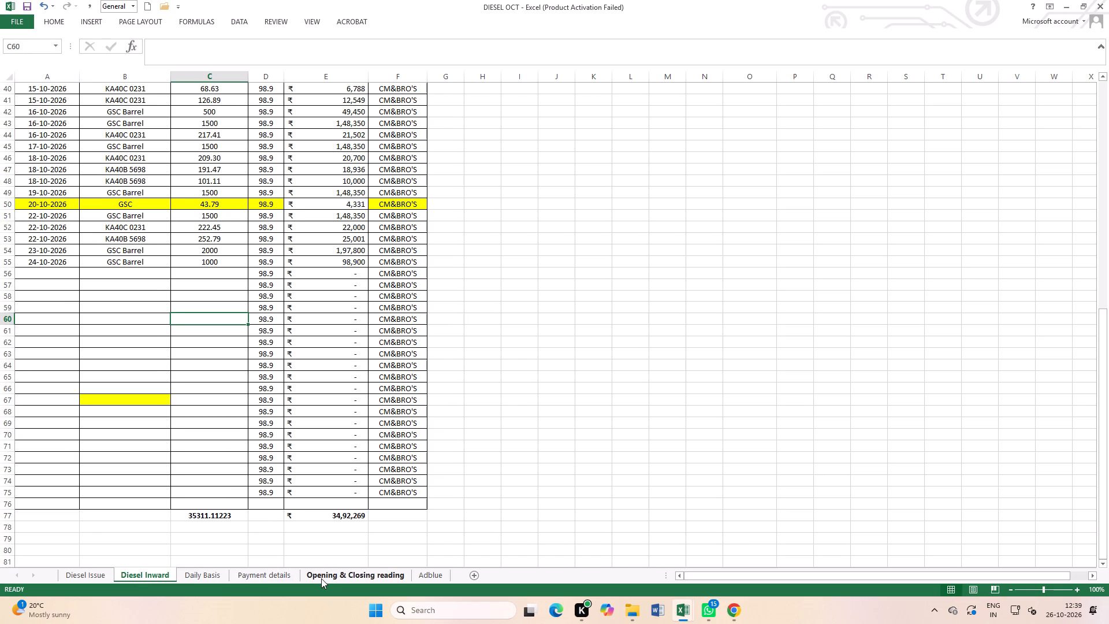
{"action": "left_click", "coordinate": [321, 578]}
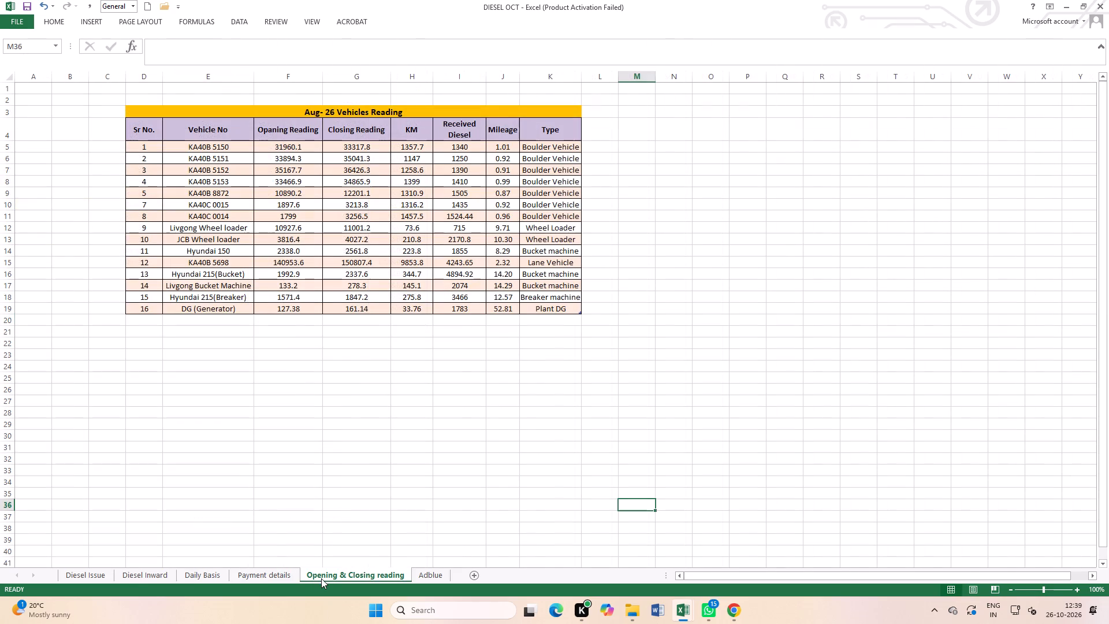
{"action": "left_click", "coordinate": [270, 575]}
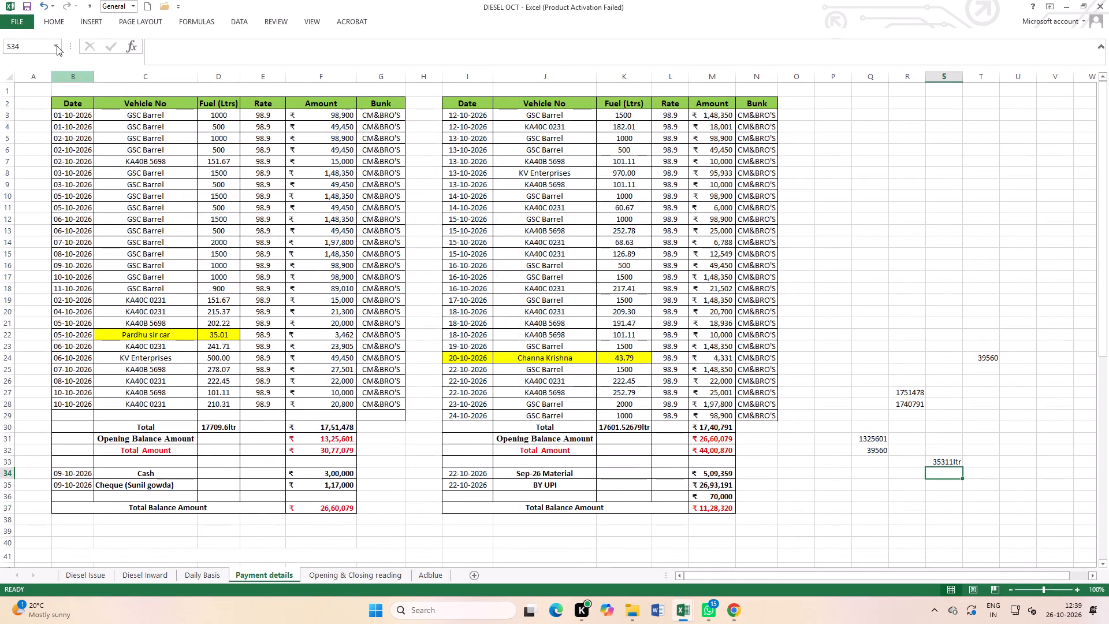
Save the DIESEL OCT workbook.
{"action": "triple_click", "coordinate": [26, 0]}
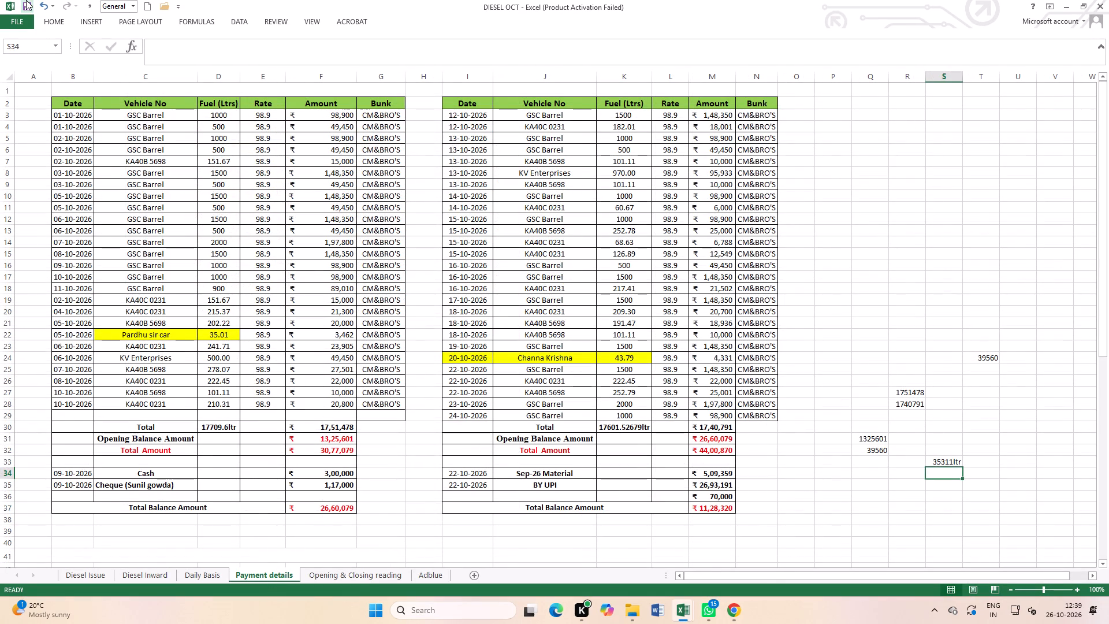
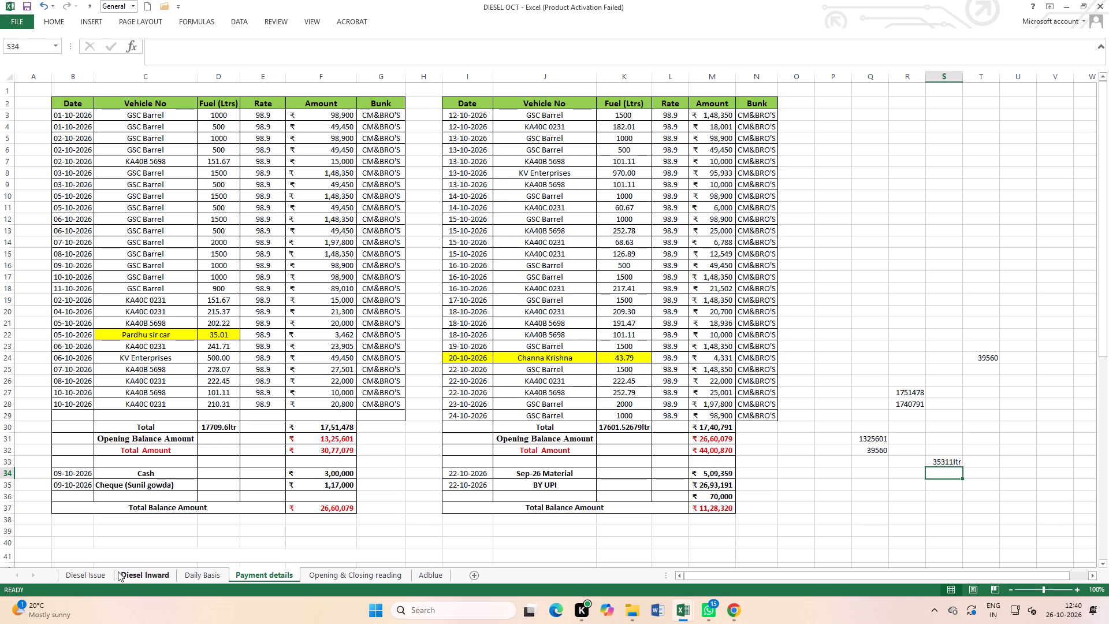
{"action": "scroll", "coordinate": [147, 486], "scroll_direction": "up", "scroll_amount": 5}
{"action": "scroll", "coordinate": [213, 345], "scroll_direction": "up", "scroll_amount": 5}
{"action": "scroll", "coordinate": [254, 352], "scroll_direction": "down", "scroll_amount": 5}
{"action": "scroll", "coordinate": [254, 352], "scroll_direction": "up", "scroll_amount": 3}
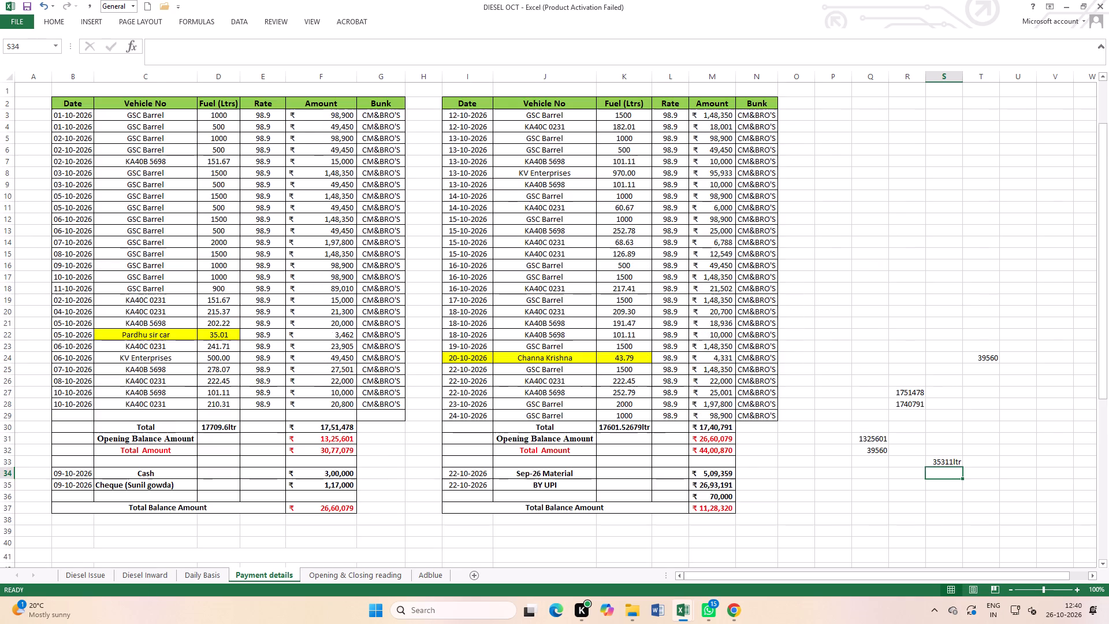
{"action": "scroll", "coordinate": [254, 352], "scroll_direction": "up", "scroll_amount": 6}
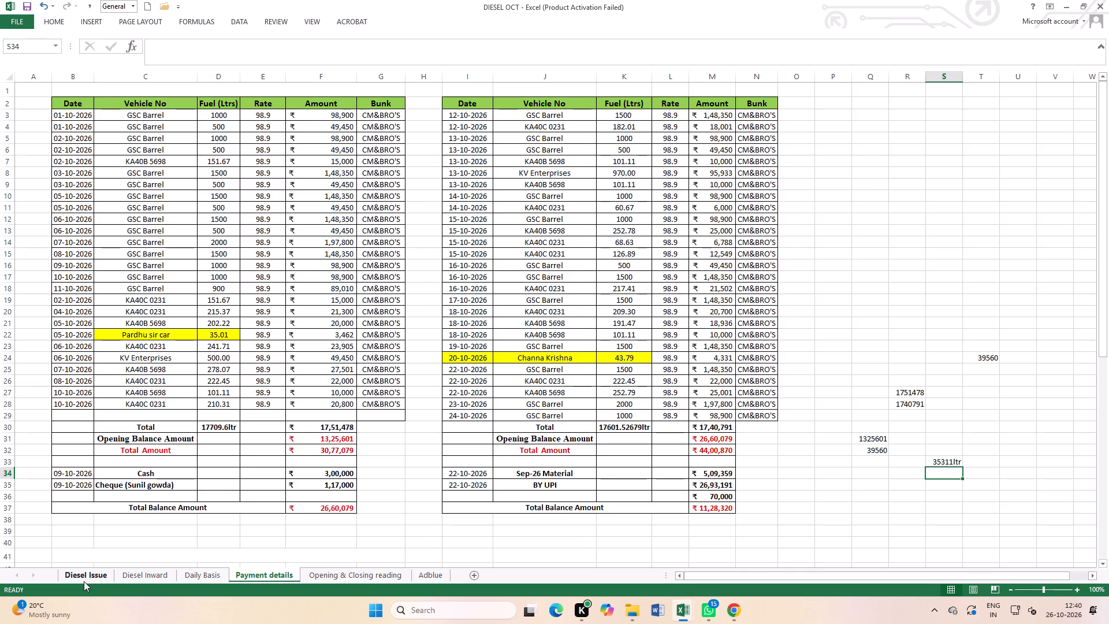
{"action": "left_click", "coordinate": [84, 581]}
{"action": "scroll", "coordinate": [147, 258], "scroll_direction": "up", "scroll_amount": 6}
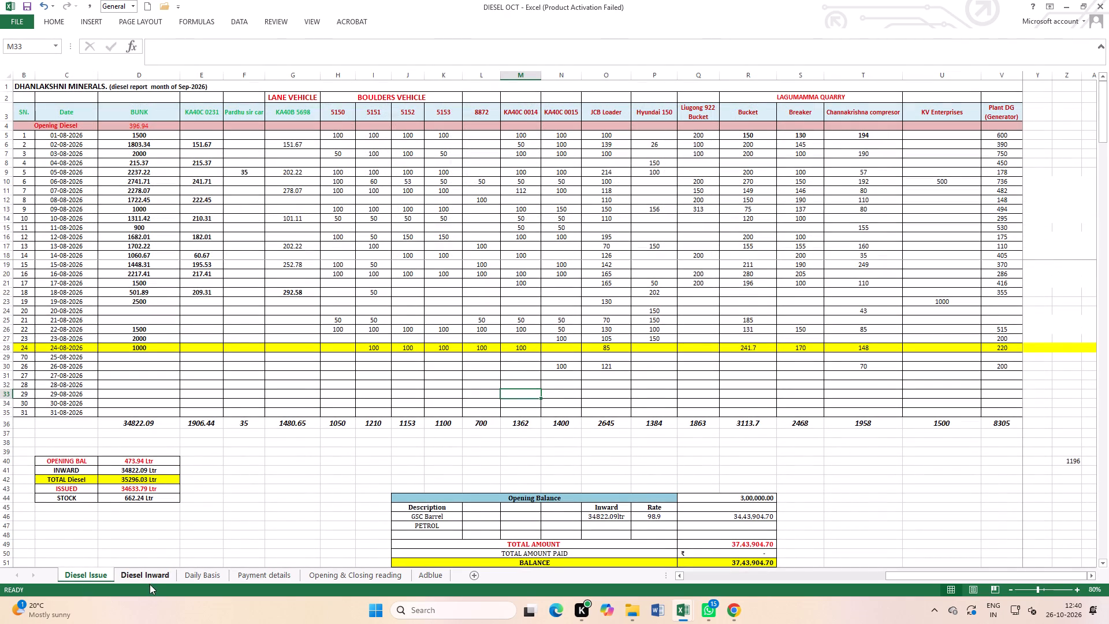
Copy the 01-10-2026 to 11-10-2026 entries (A3:F28) from Diesel Inward over the first Payment details table from B3, and save.
{"action": "left_click", "coordinate": [151, 573]}
{"action": "scroll", "coordinate": [152, 289], "scroll_direction": "up", "scroll_amount": 4}
{"action": "scroll", "coordinate": [152, 289], "scroll_direction": "up", "scroll_amount": 17}
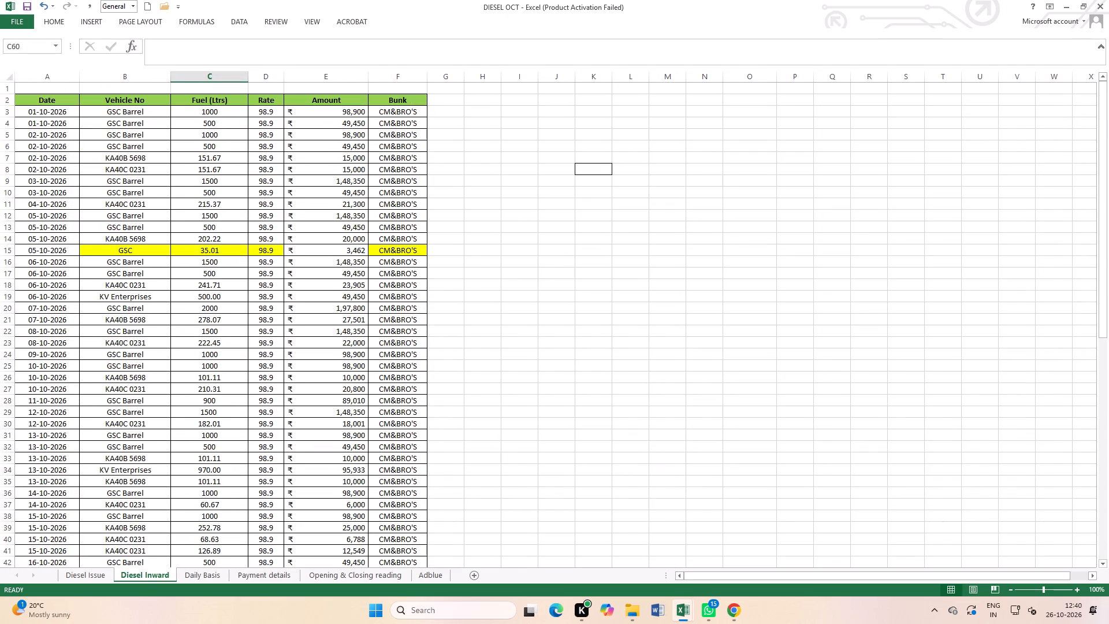
{"action": "left_click_drag", "start_coordinate": [39, 108], "coordinate": [237, 382]}
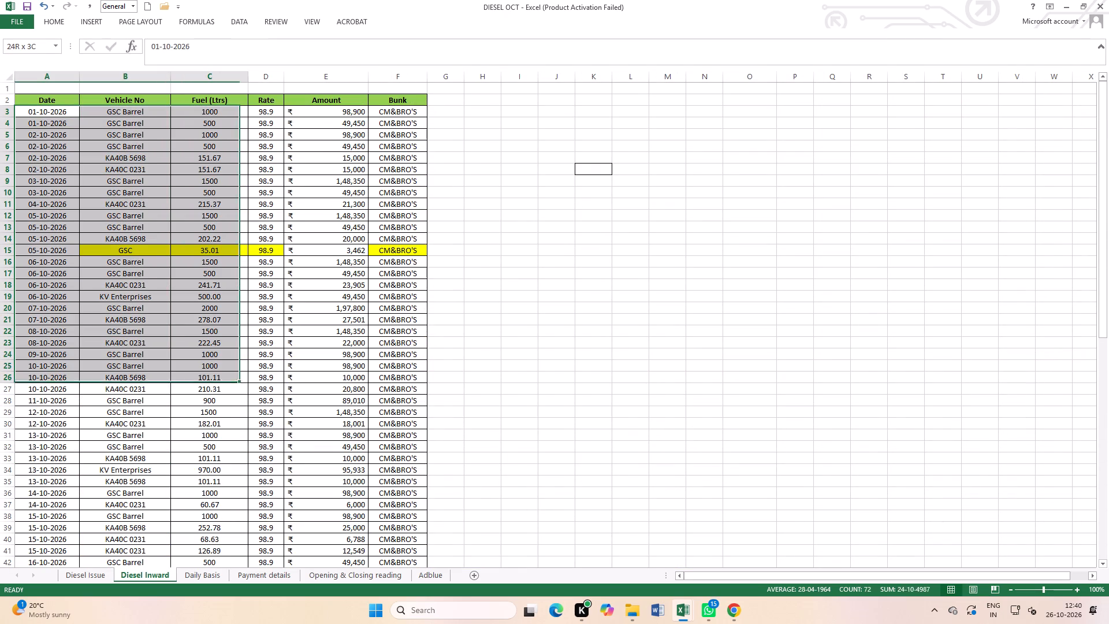
{"action": "left_click_drag", "start_coordinate": [237, 382], "coordinate": [370, 399]}
{"action": "right_click", "coordinate": [362, 379]}
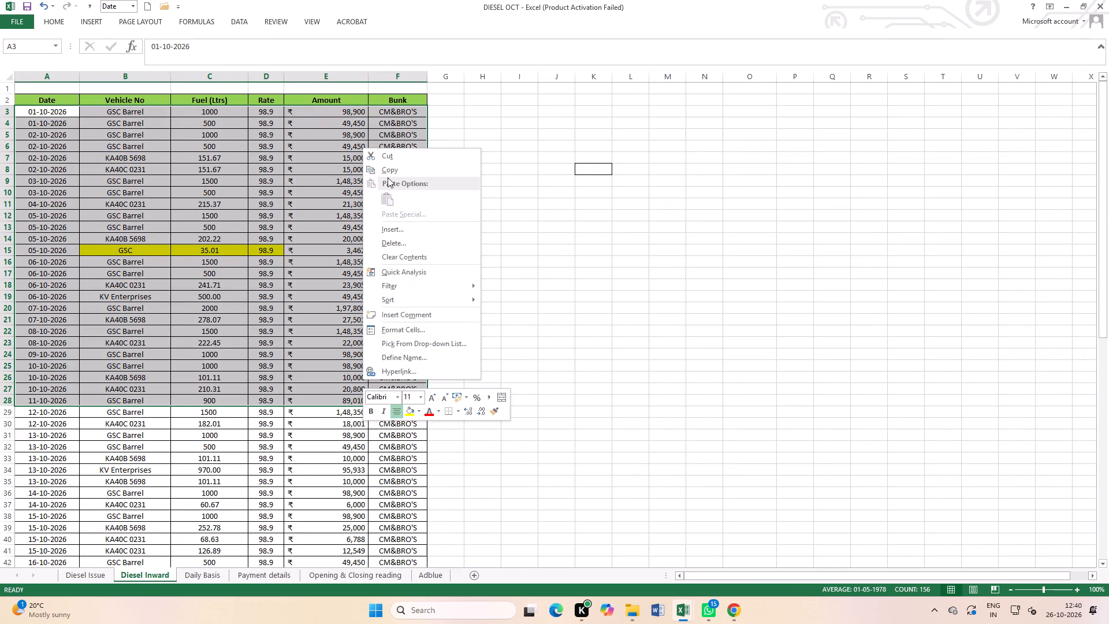
{"action": "left_click", "coordinate": [385, 170]}
{"action": "left_click", "coordinate": [280, 571]}
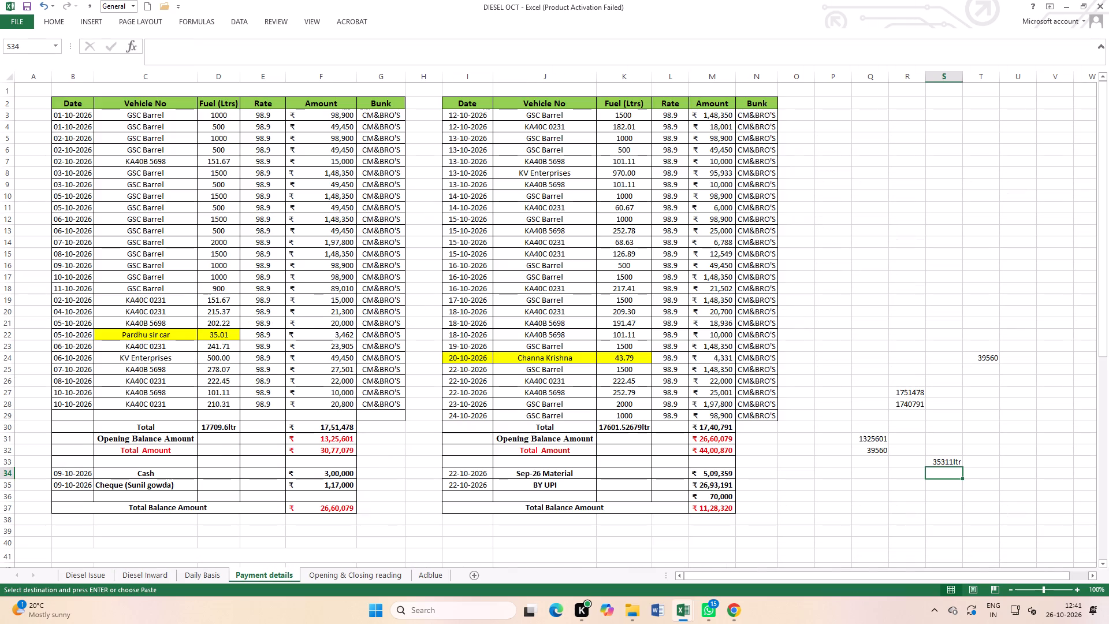
{"action": "left_click", "coordinate": [87, 114]}
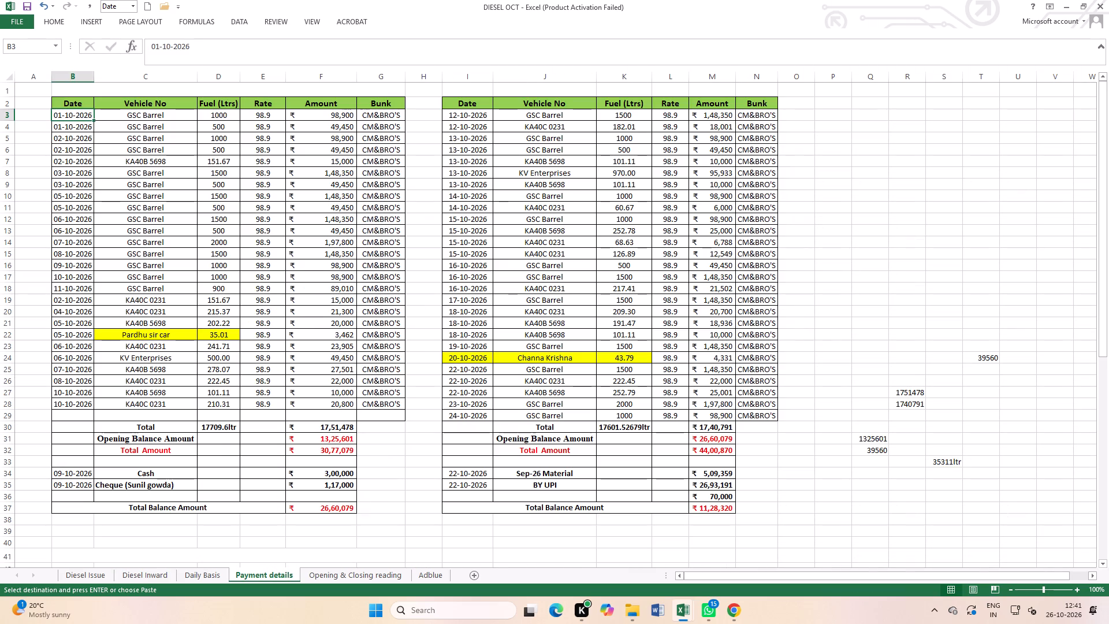
{"action": "key", "text": "ctrl+v"}
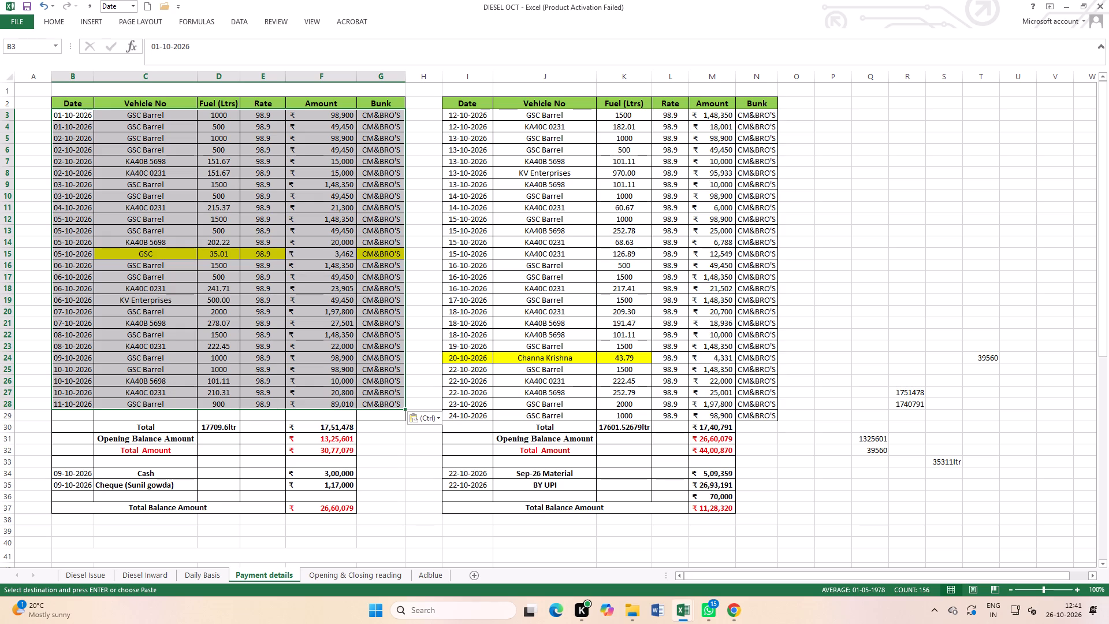
{"action": "key", "text": "ctrl+z"}
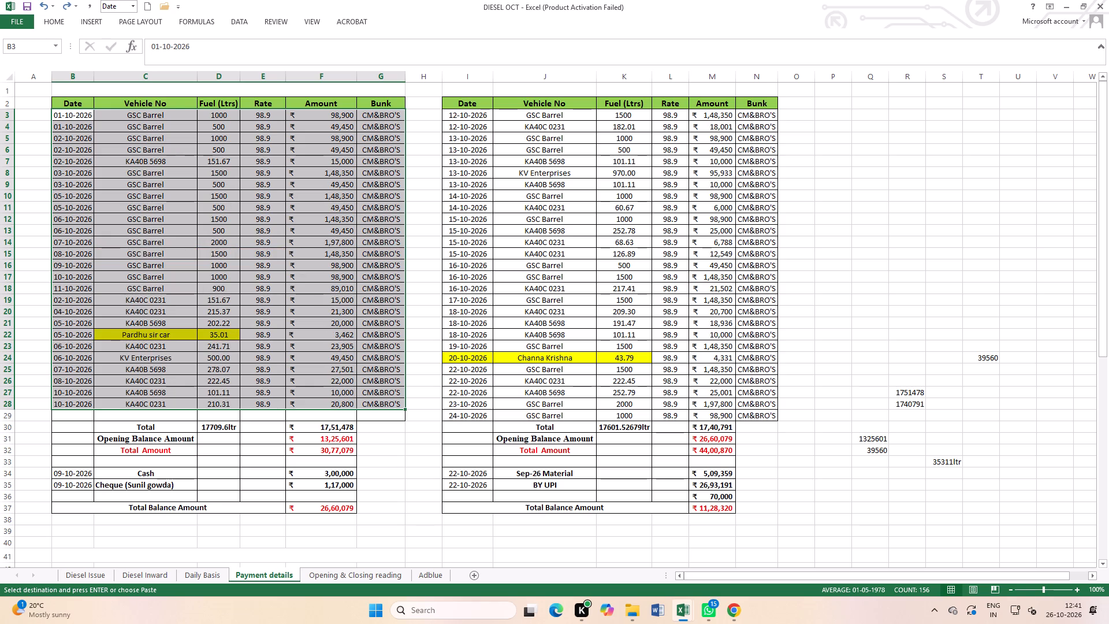
{"action": "key", "text": "ctrl+v"}
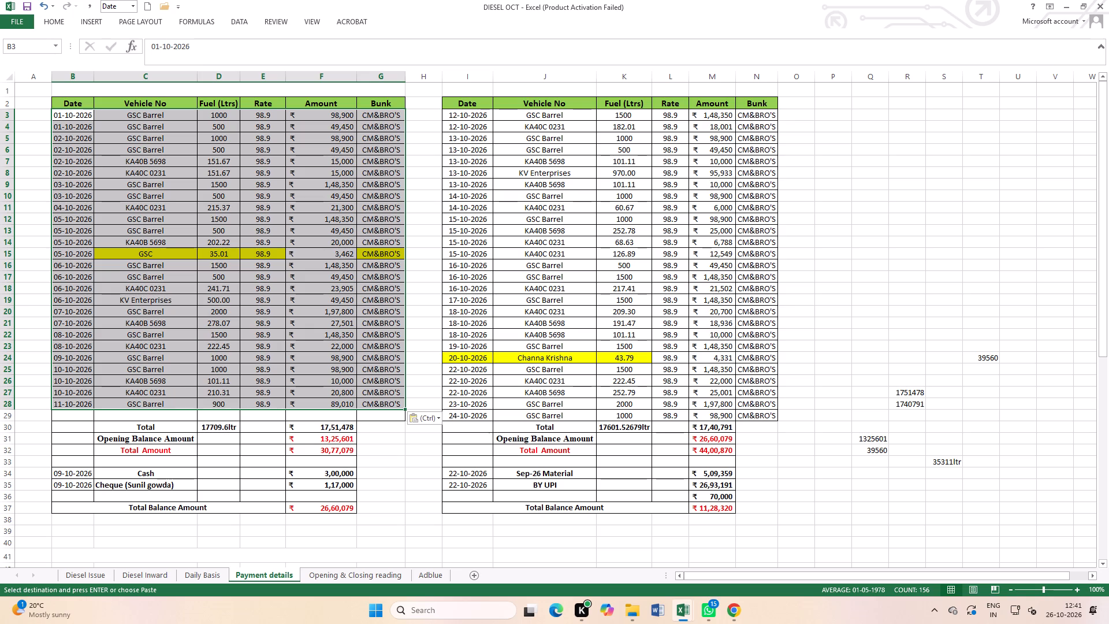
{"action": "left_click", "coordinate": [324, 339]}
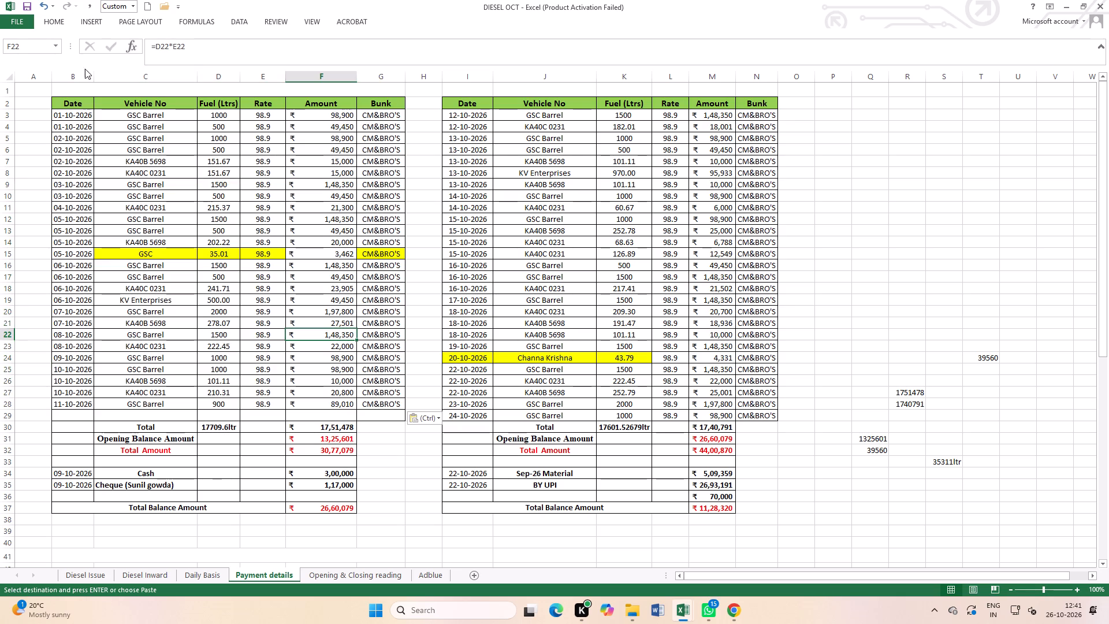
{"action": "triple_click", "coordinate": [25, 6]}
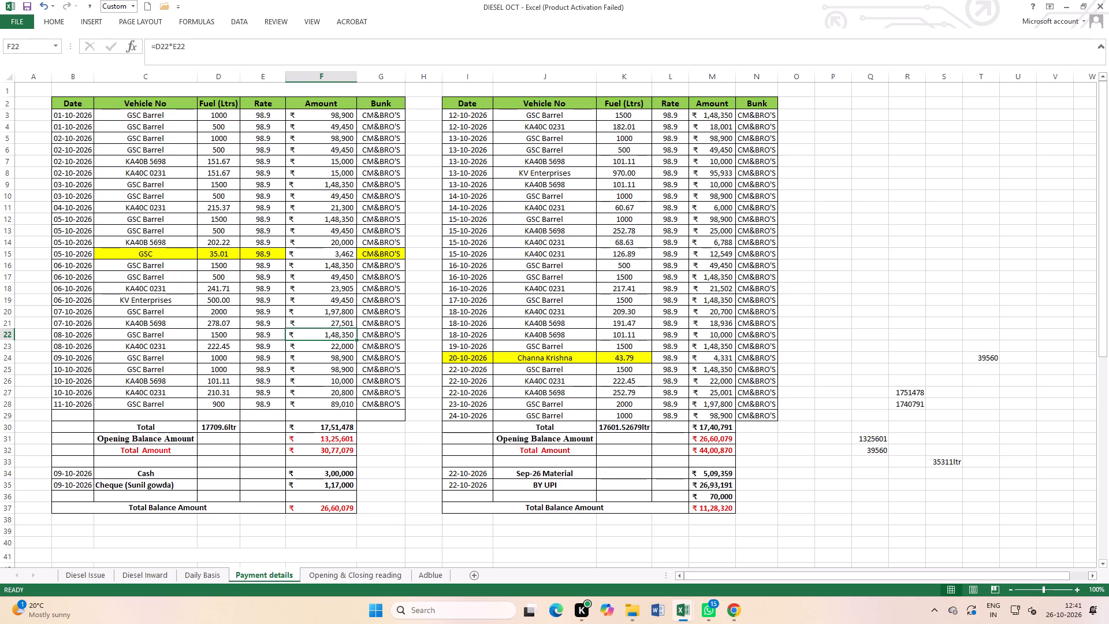
Copy dates, vehicles and litres for 12-10-2026 to 24-10-2026 (A29:C55) from Diesel Inward to Payment details from I3, and save.
{"action": "left_click", "coordinate": [137, 575]}
{"action": "scroll", "coordinate": [258, 415], "scroll_direction": "down", "scroll_amount": 7}
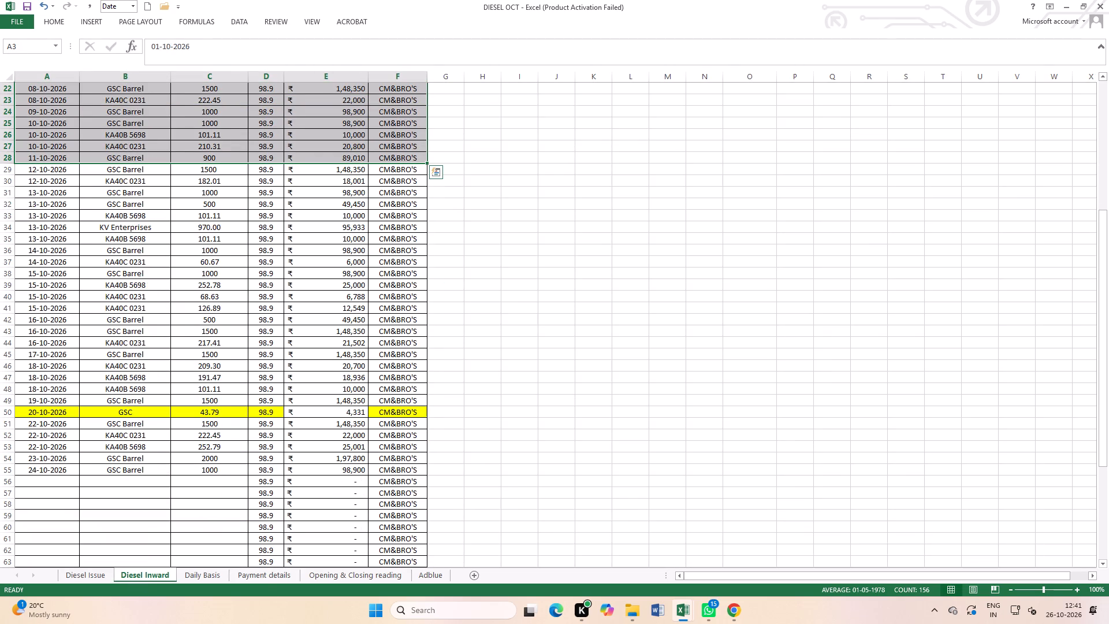
{"action": "left_click", "coordinate": [124, 224]}
{"action": "left_click_drag", "start_coordinate": [40, 172], "coordinate": [257, 493]}
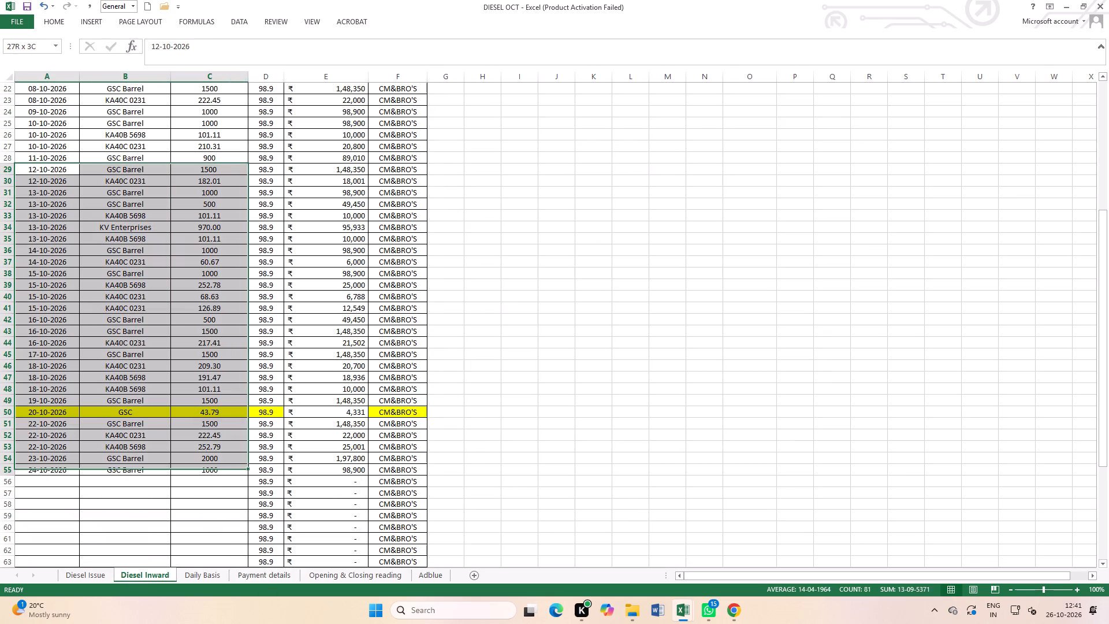
{"action": "left_click_drag", "start_coordinate": [257, 493], "coordinate": [223, 471]}
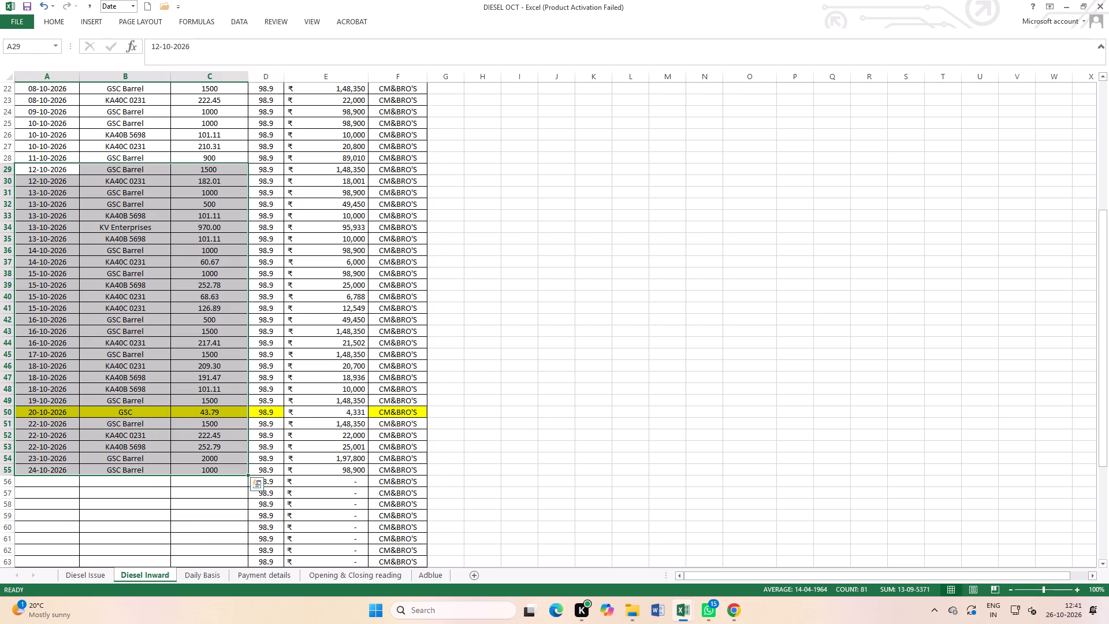
{"action": "right_click", "coordinate": [214, 451]}
{"action": "left_click", "coordinate": [236, 239]}
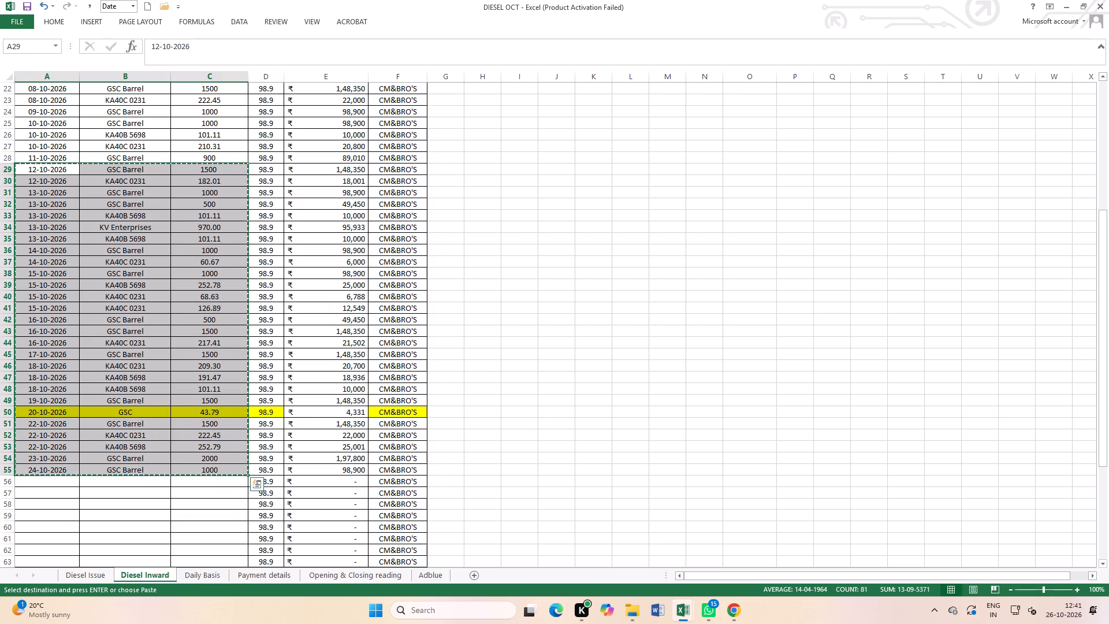
{"action": "left_click", "coordinate": [263, 571]}
{"action": "scroll", "coordinate": [403, 361], "scroll_direction": "up", "scroll_amount": 5}
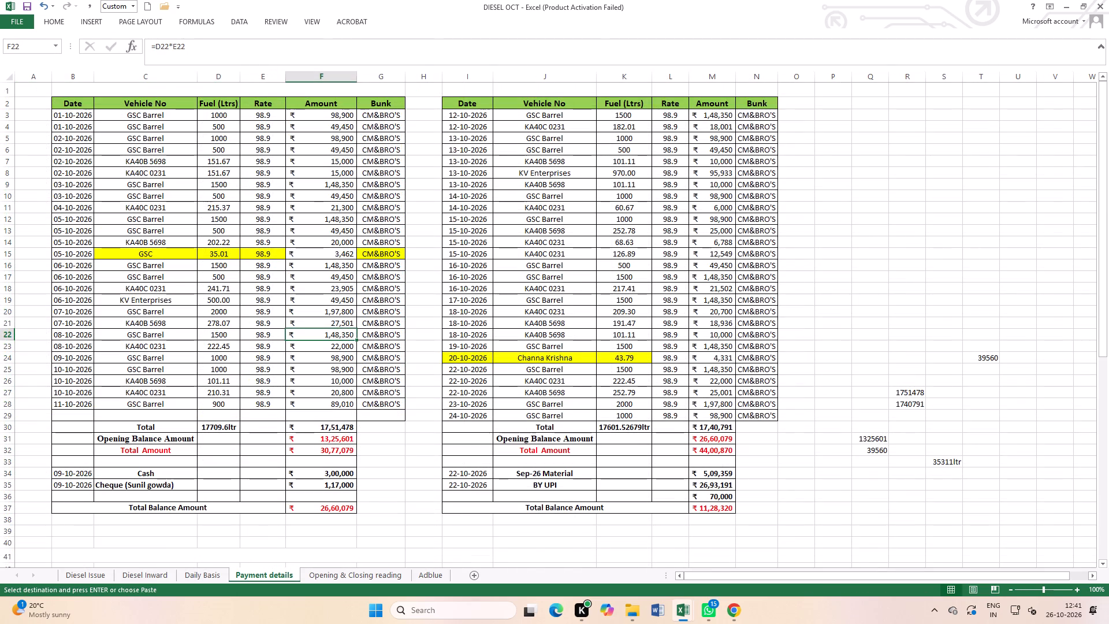
{"action": "left_click", "coordinate": [450, 120]}
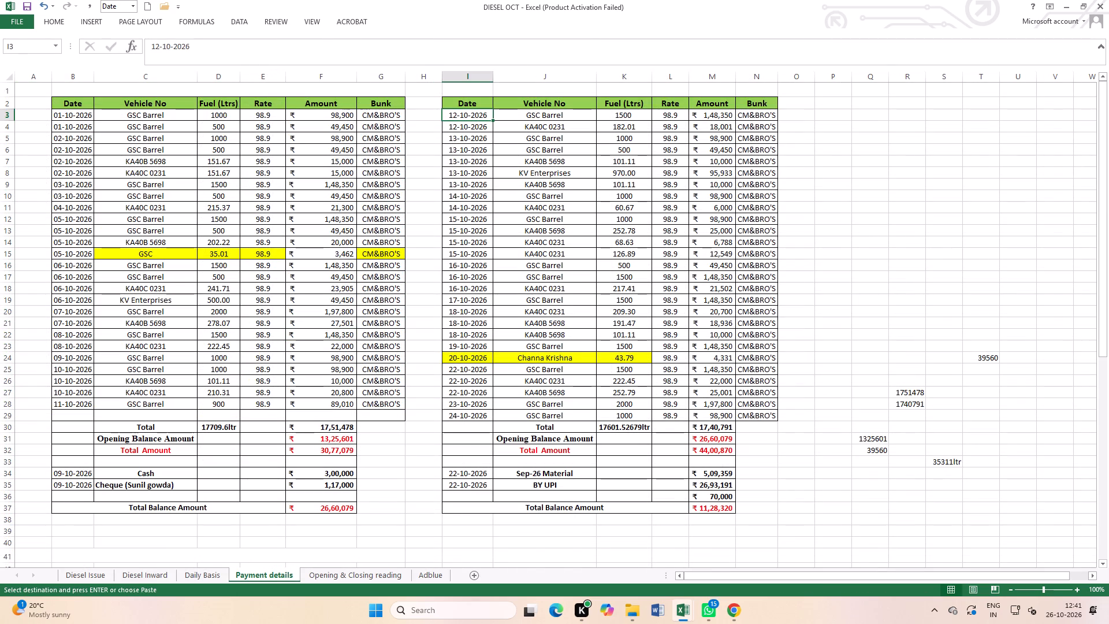
{"action": "key", "text": "ctrl+v"}
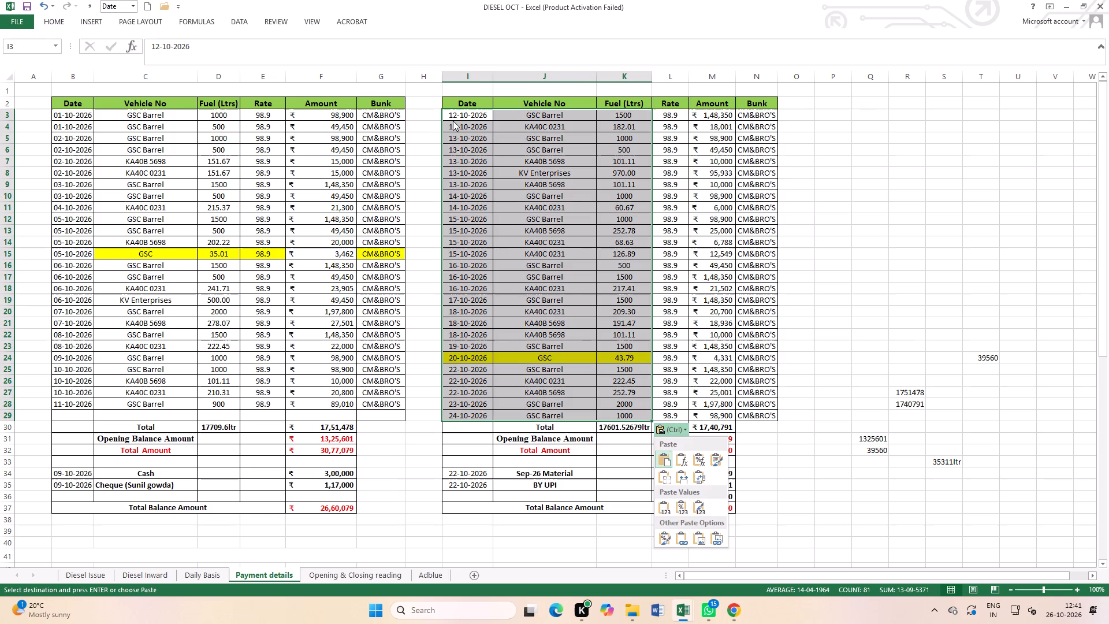
{"action": "left_click", "coordinate": [786, 514]}
{"action": "left_click", "coordinate": [885, 292]}
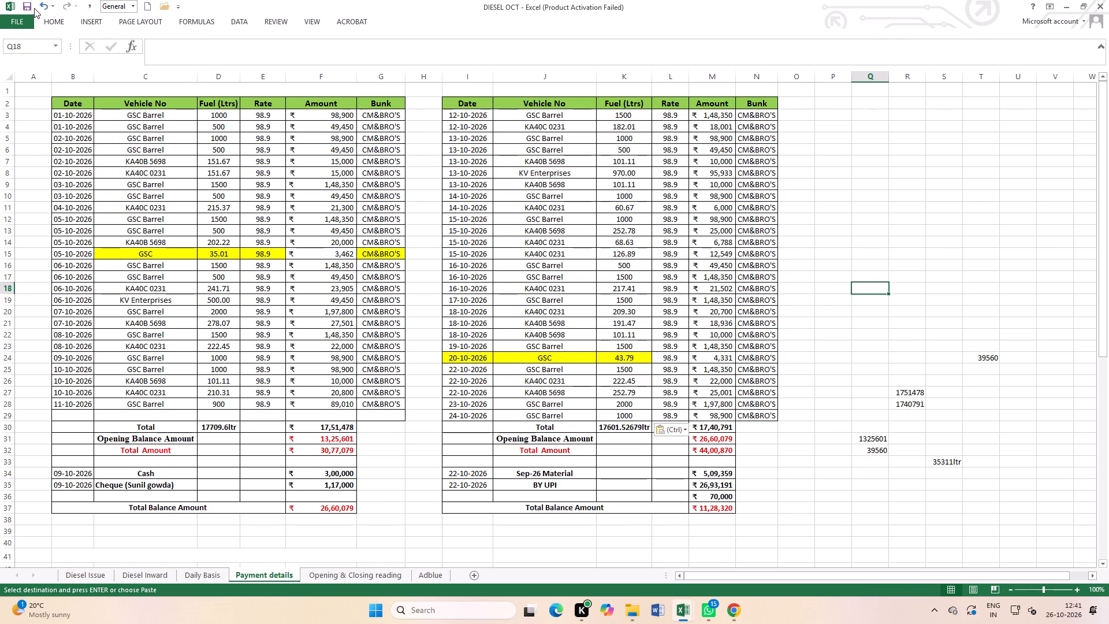
{"action": "triple_click", "coordinate": [27, 3]}
{"action": "double_click", "coordinate": [27, 3]}
Close the DIESEL OCT and Diesel sep-26 workbooks.
{"action": "left_click", "coordinate": [1103, 0]}
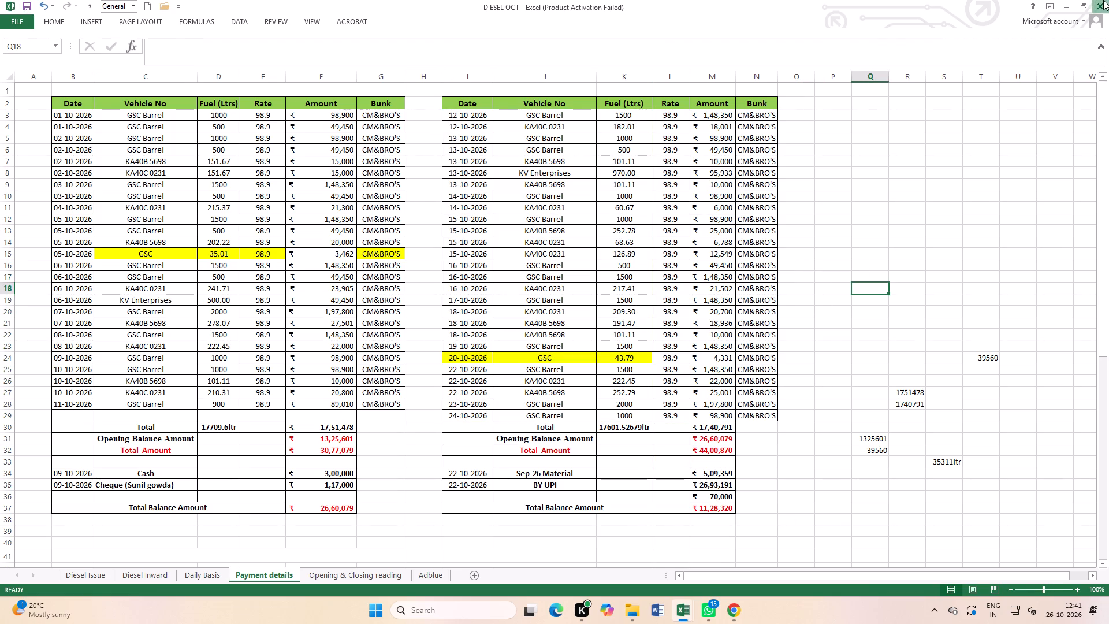
{"action": "left_click", "coordinate": [1108, 0]}
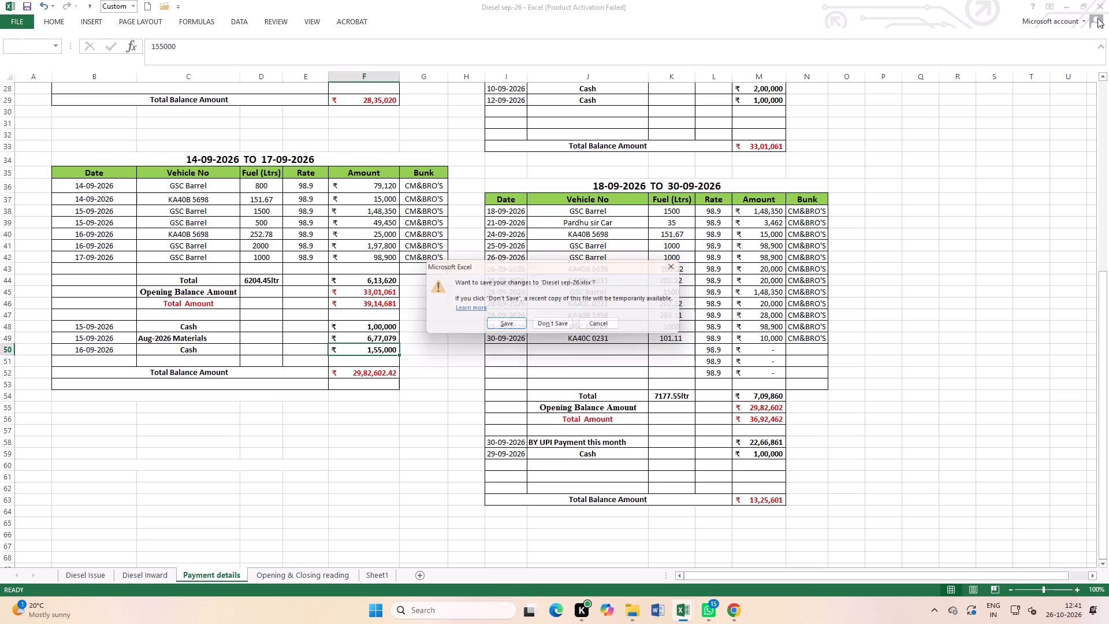